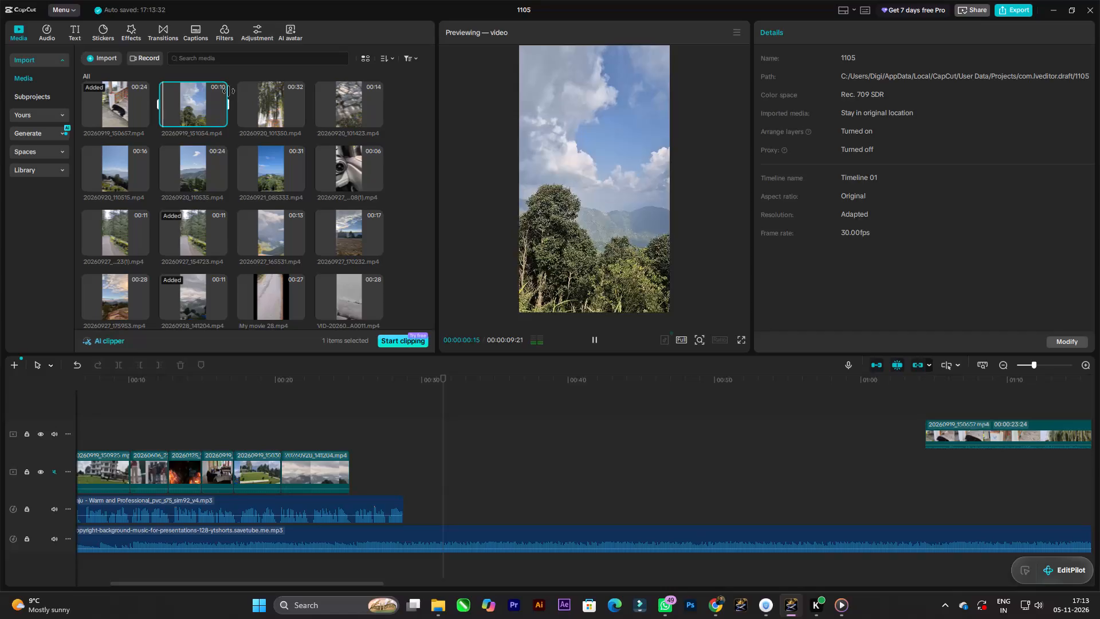
# Preview the clip 20260920_101350.mp4 and append it to the end of the main video track.
pyautogui.click(276, 110)
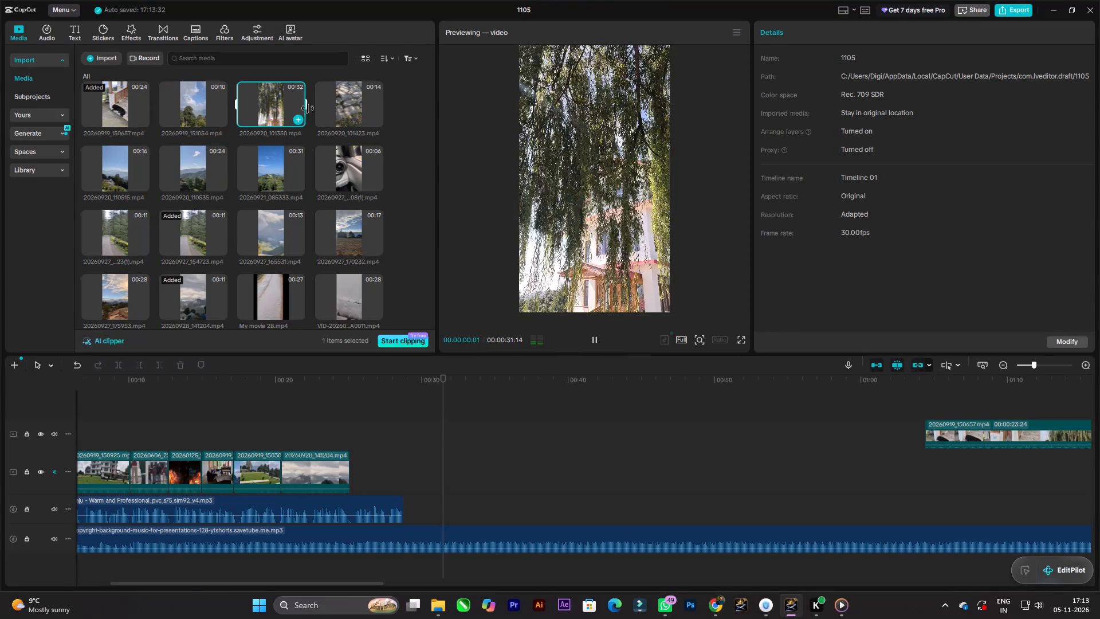
pyautogui.moveTo(279, 103); pyautogui.dragTo(363, 467)
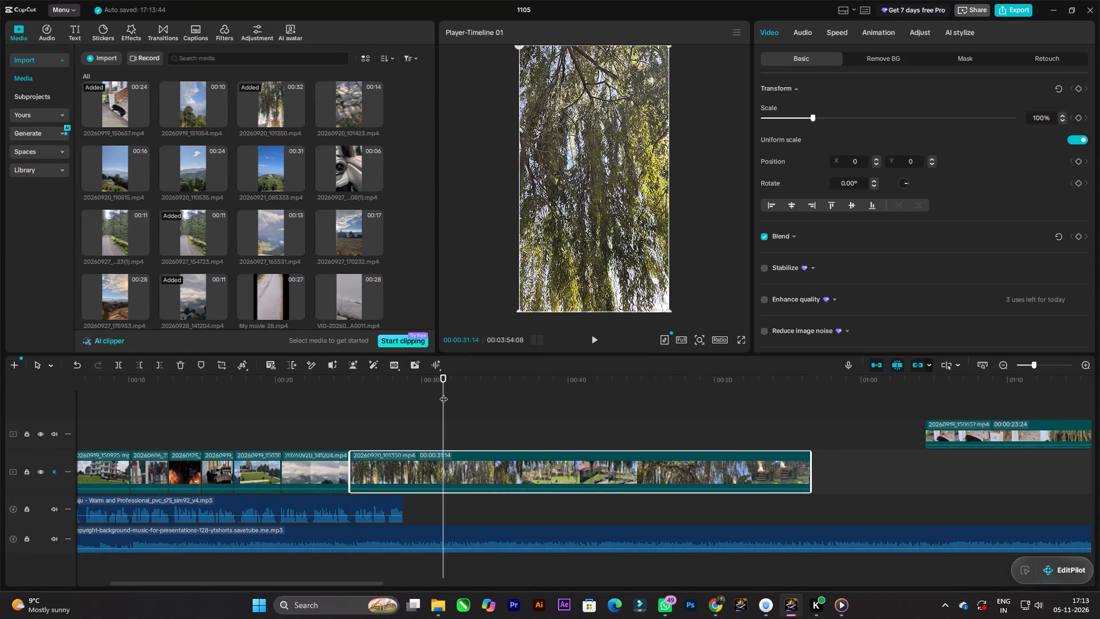
# Play through the appended 20260920_101350.mp4 clip and trim away its opening part before about 00:00:39:03.
pyautogui.moveTo(443, 393); pyautogui.dragTo(352, 383)
pyautogui.press('space')
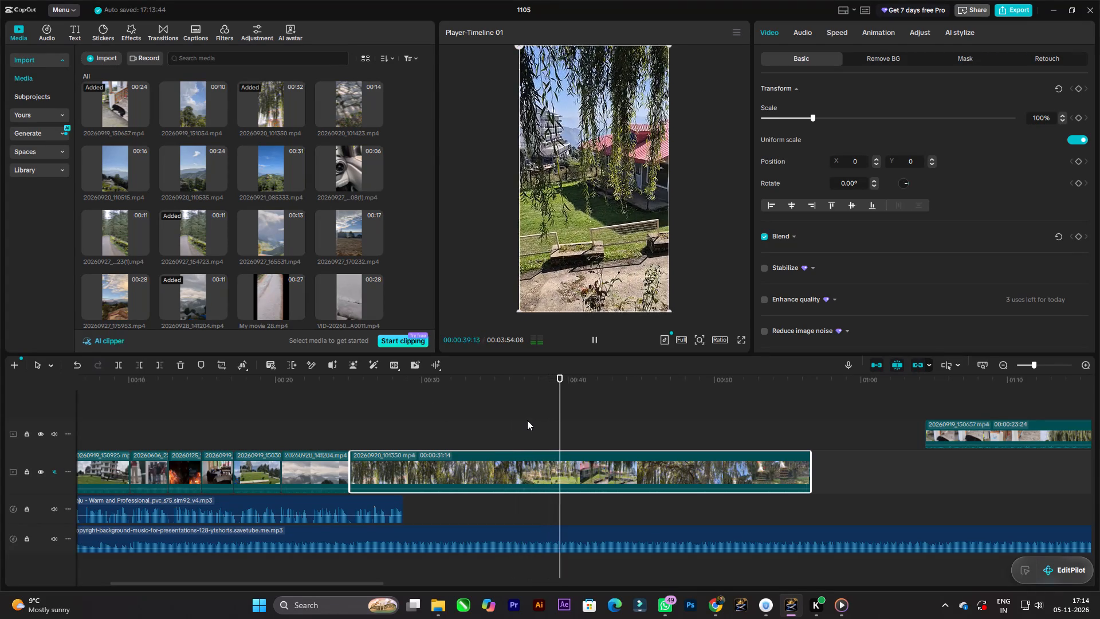
pyautogui.press('space')
pyautogui.moveTo(564, 393); pyautogui.dragTo(555, 393)
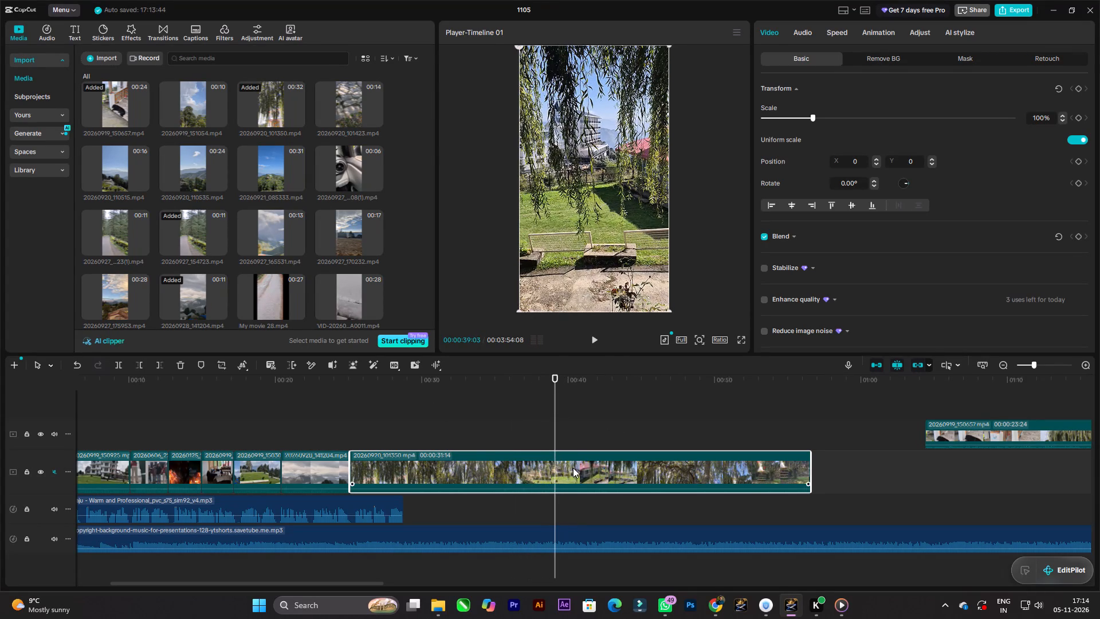
pyautogui.click(573, 468)
pyautogui.click(140, 366)
# Split the 20260920_101350.mp4 clip at about 00:00:30:05 and delete the remainder after the cut.
pyautogui.press('space')
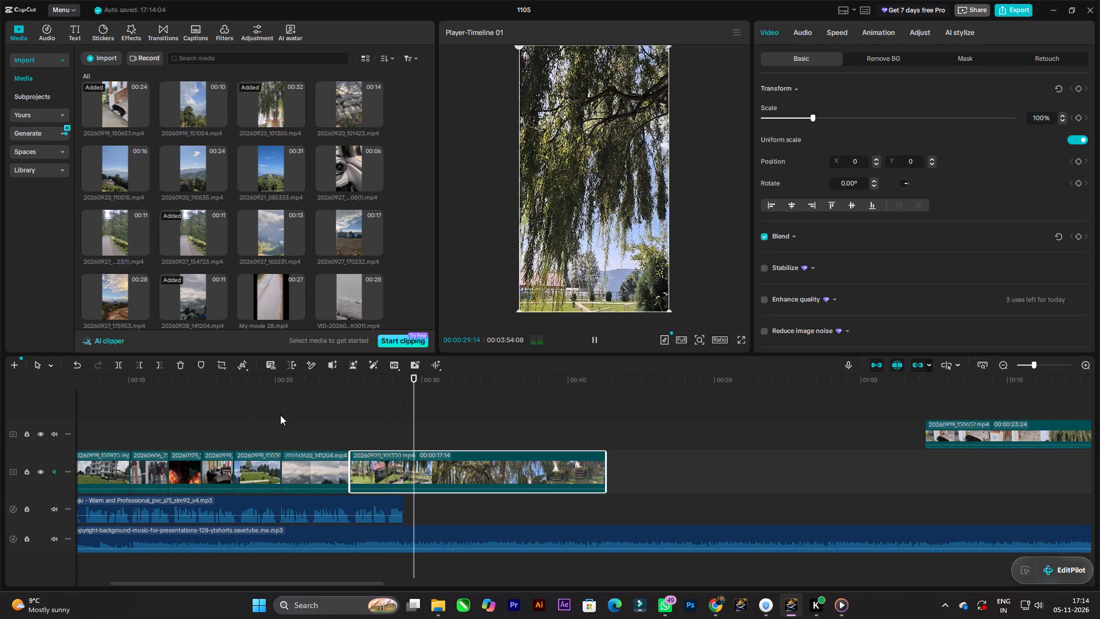
pyautogui.press('space')
pyautogui.press('space')
pyautogui.press('space')
pyautogui.press('space')
pyautogui.press('space')
pyautogui.click(442, 469)
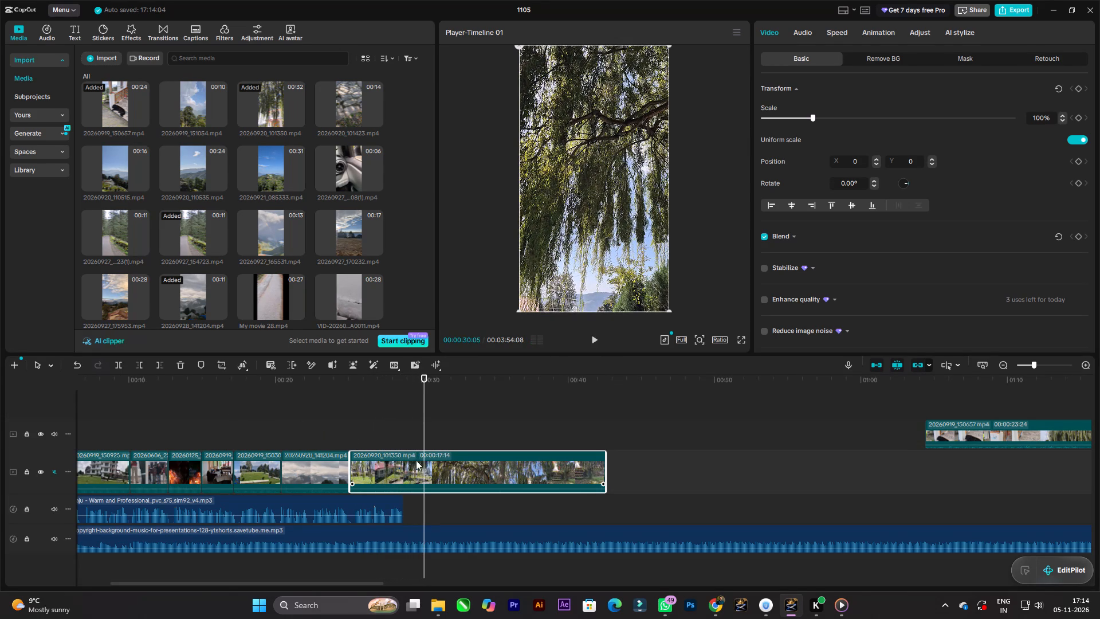
pyautogui.click(119, 363)
pyautogui.press('space')
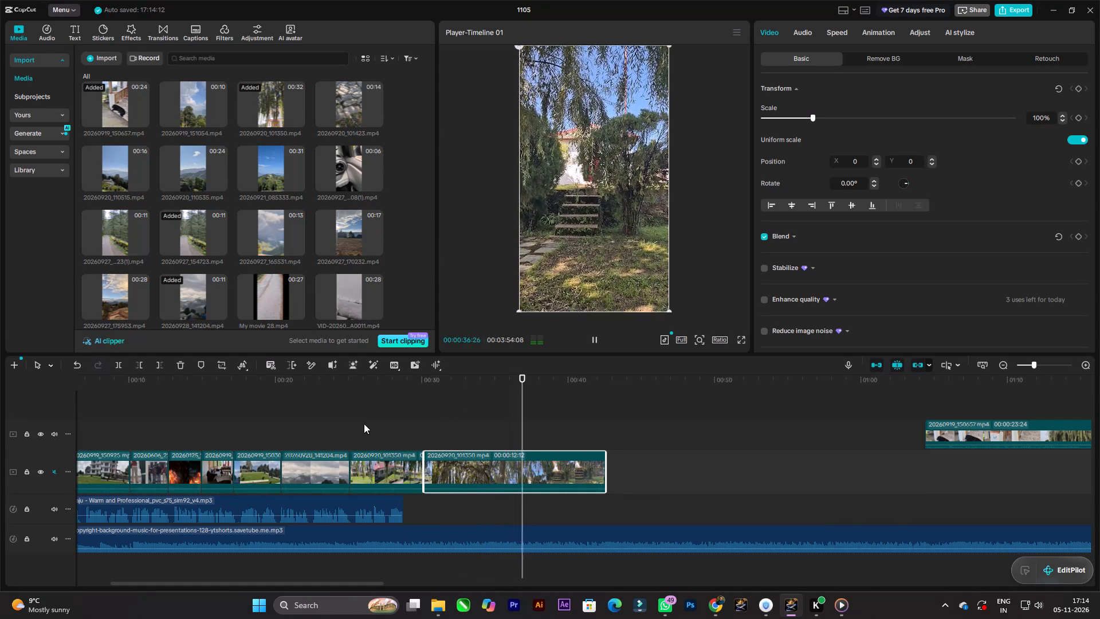
pyautogui.press('Delete')
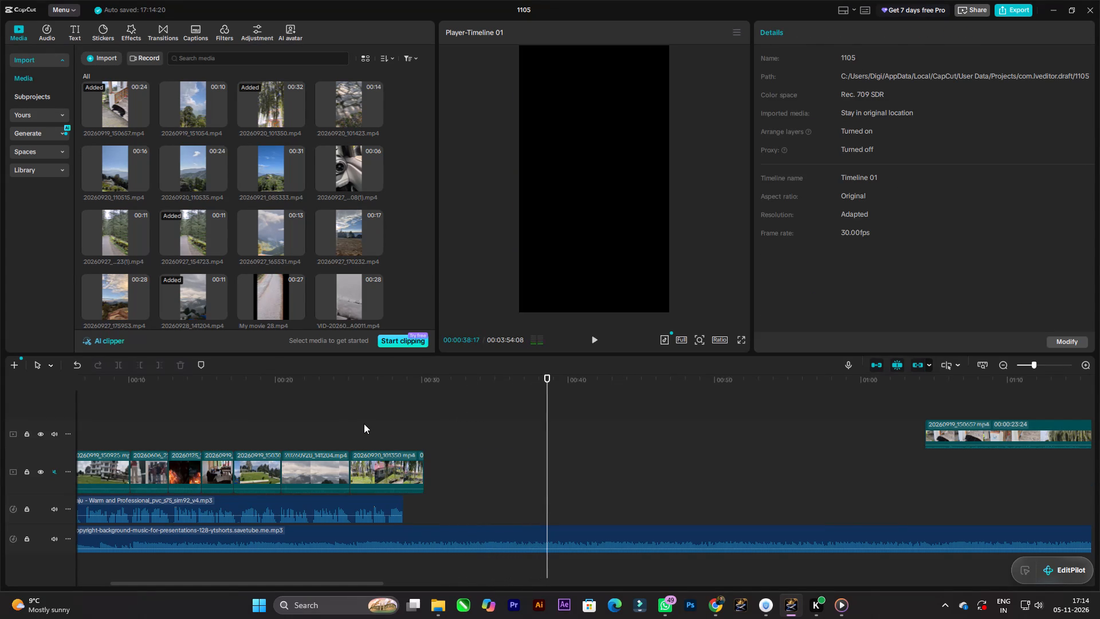
# Preview the clips 20260919_151054.mp4 and 20260920_101423.mp4, and append 20260920_101423.mp4 to the end of the main track.
pyautogui.click(199, 96)
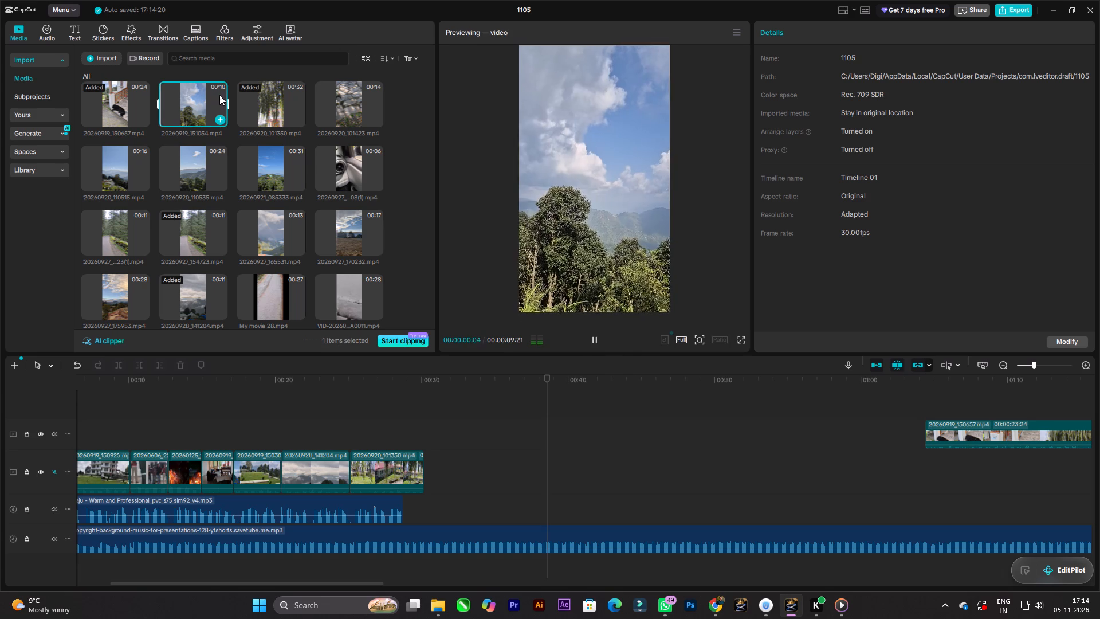
pyautogui.click(354, 102)
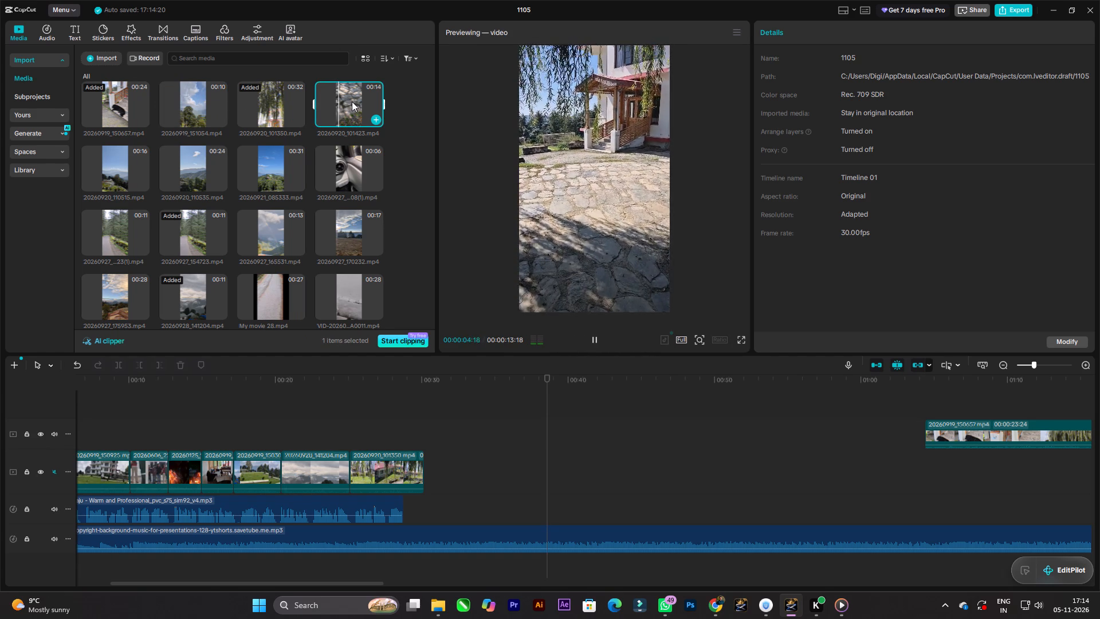
pyautogui.moveTo(352, 101); pyautogui.dragTo(447, 457)
# Trim away the opening part of the 20260920_101423.mp4 clip before about 00:00:36:15.
pyautogui.press('space')
pyautogui.press('space')
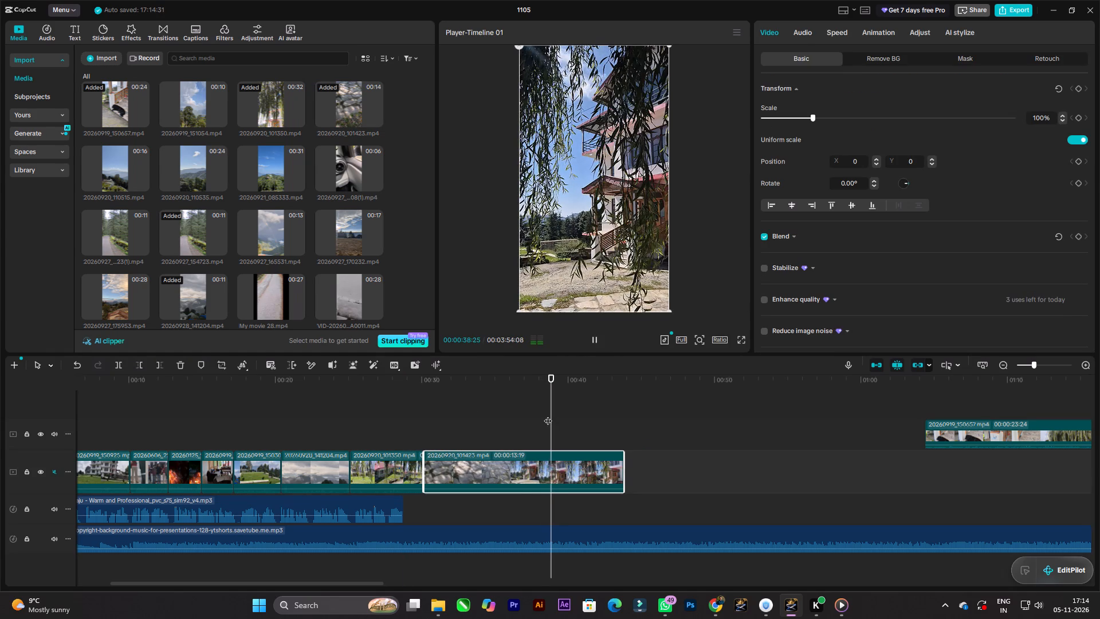
pyautogui.moveTo(549, 413); pyautogui.dragTo(513, 413)
pyautogui.press('space')
pyautogui.press('space')
pyautogui.click(542, 483)
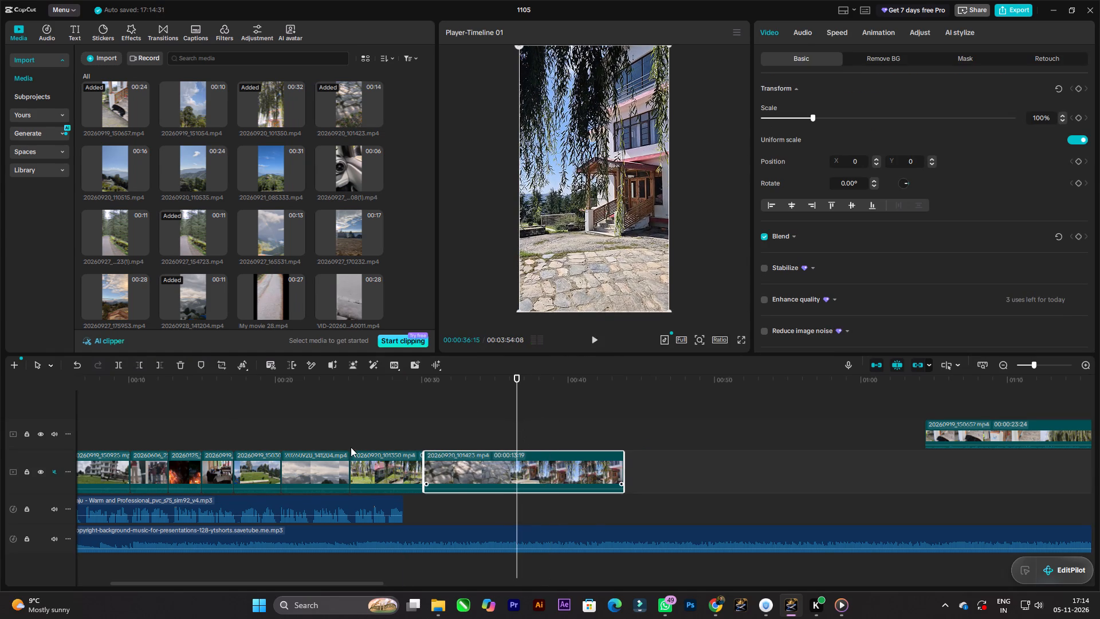
pyautogui.click(144, 367)
# Play the shortened 20260920_101423.mp4 clip and trim off its end after about 00:00:35:14.
pyautogui.press('space')
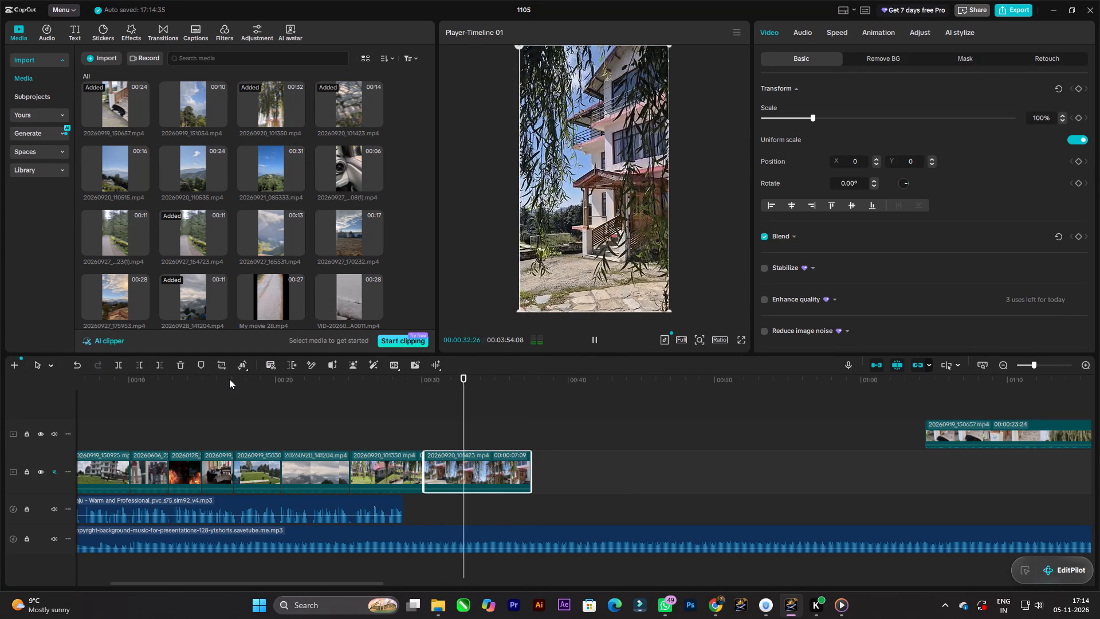
pyautogui.press('space')
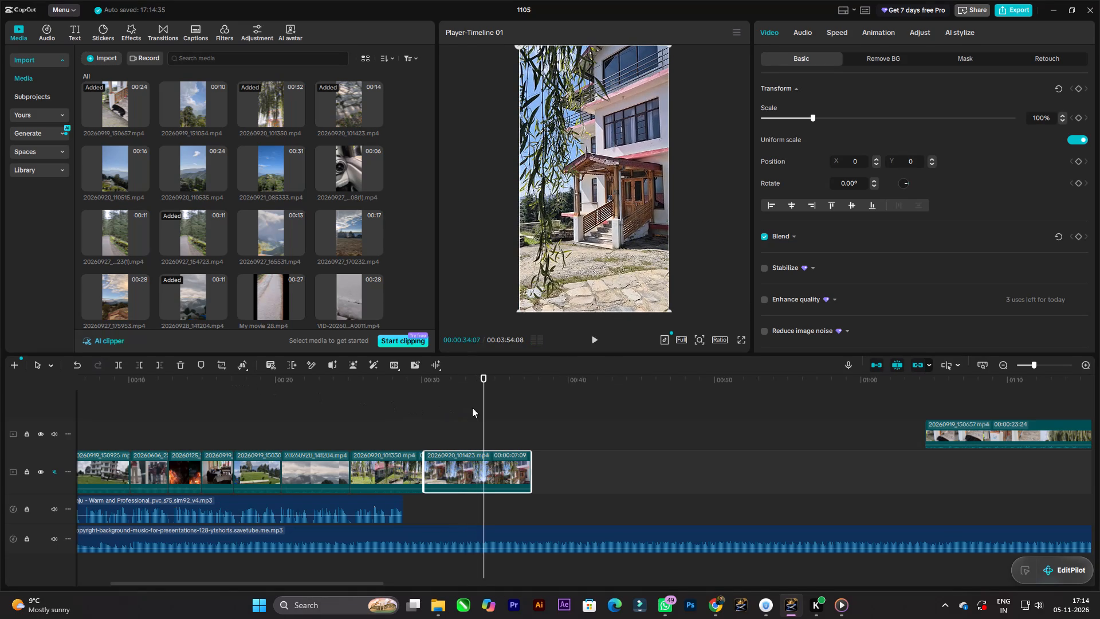
pyautogui.press('space')
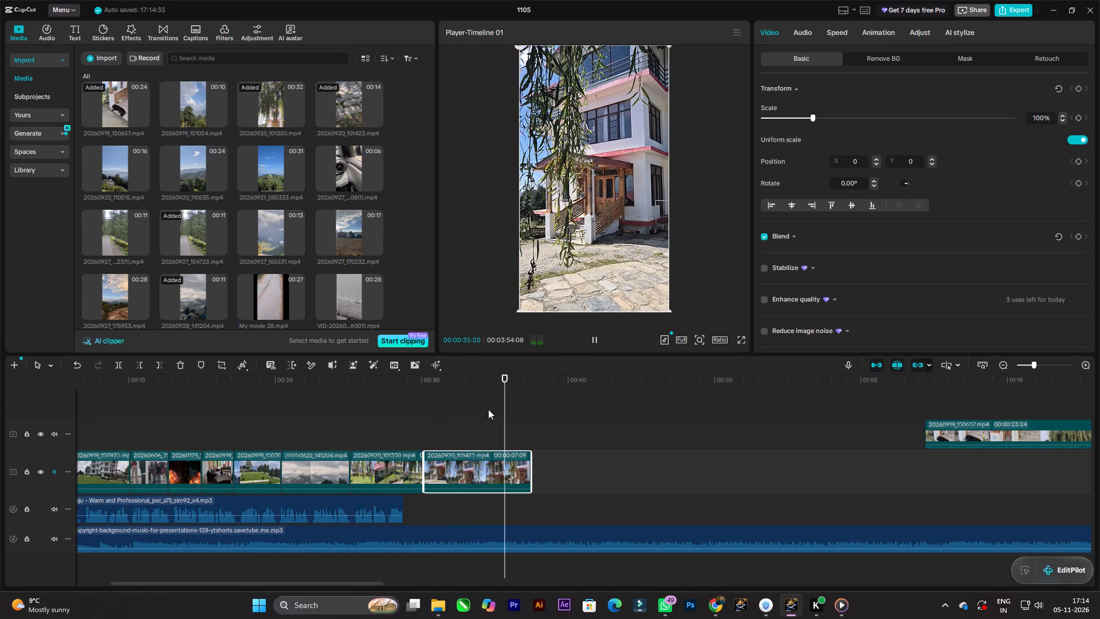
pyautogui.press('space')
pyautogui.moveTo(509, 411); pyautogui.dragTo(502, 412)
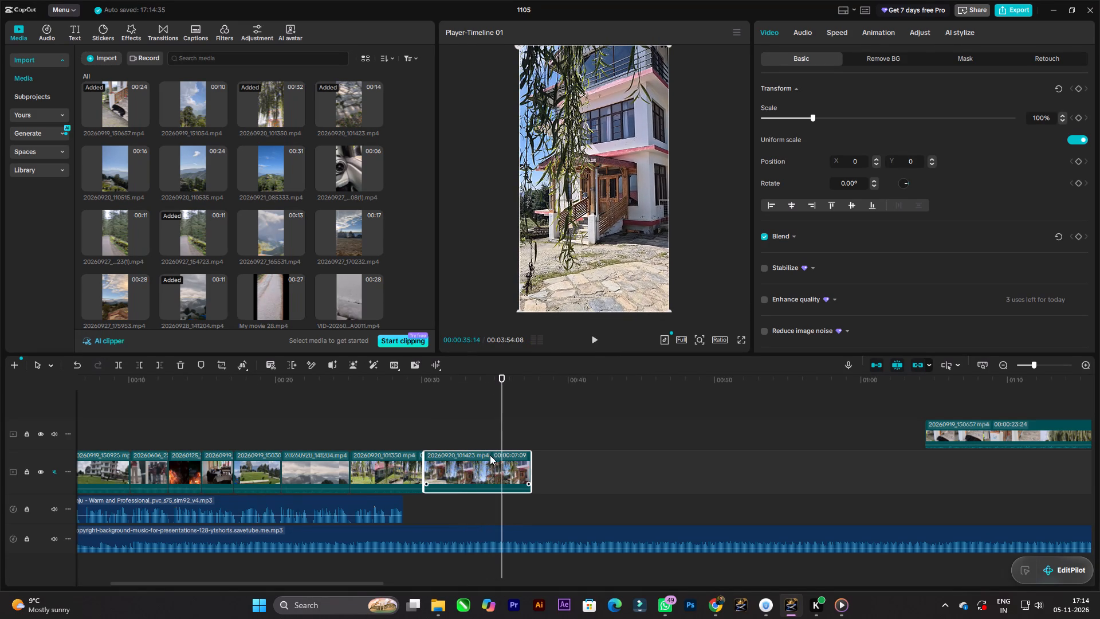
pyautogui.click(484, 461)
pyautogui.click(163, 367)
# Play the opening of the timeline repeatedly from the start to review the first clips against the voiceover and music.
pyautogui.moveTo(505, 387); pyautogui.dragTo(0, 331)
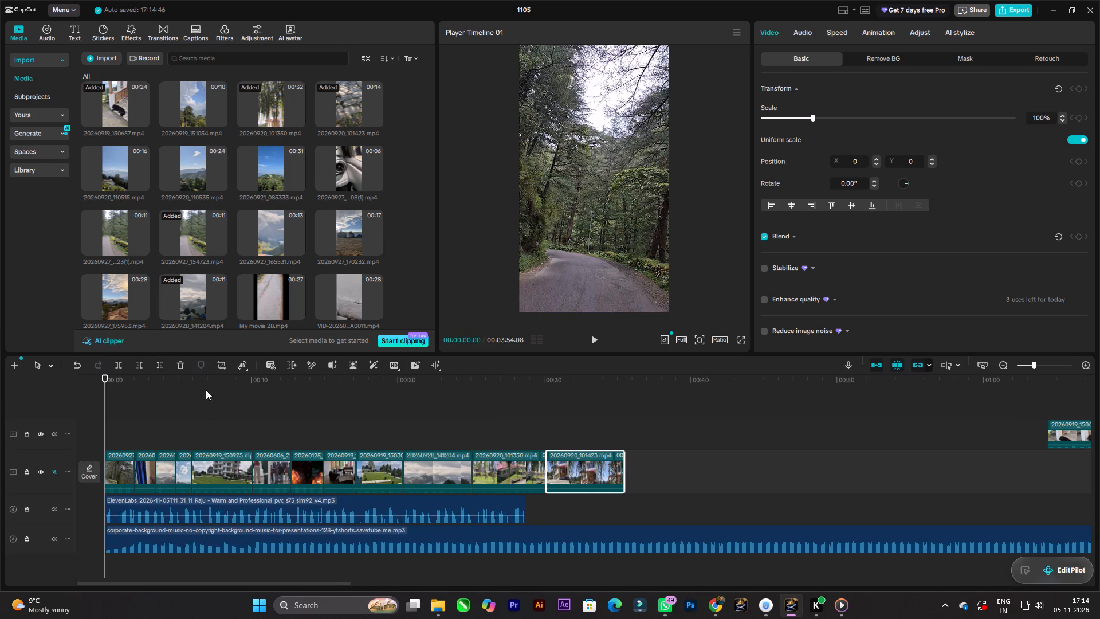
pyautogui.press('space')
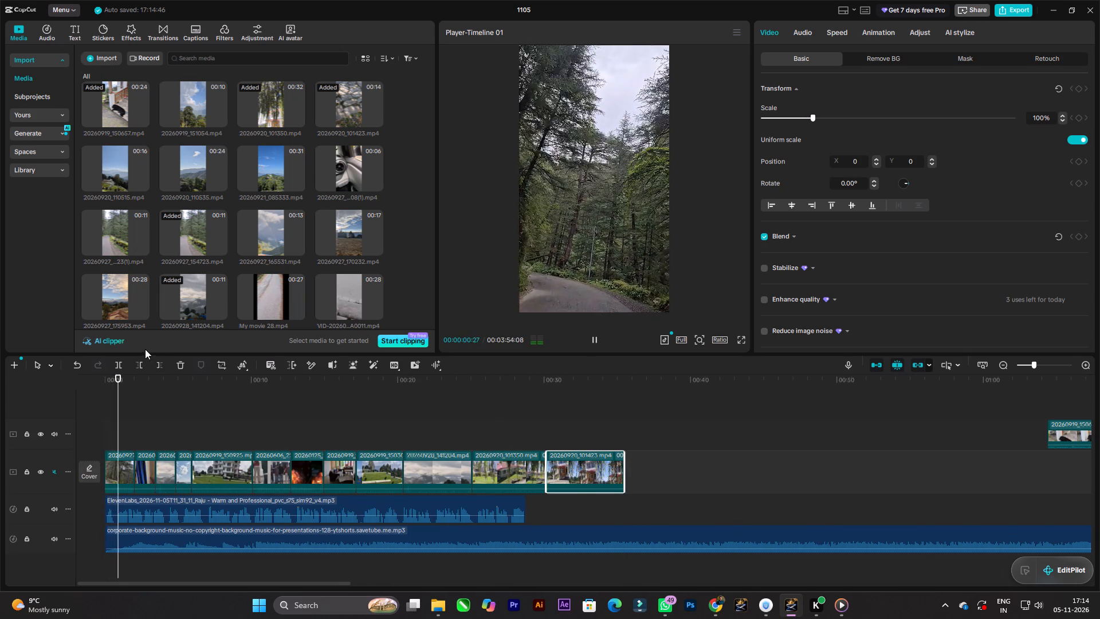
pyautogui.press('space')
pyautogui.moveTo(129, 386); pyautogui.dragTo(0, 386)
pyautogui.press('space')
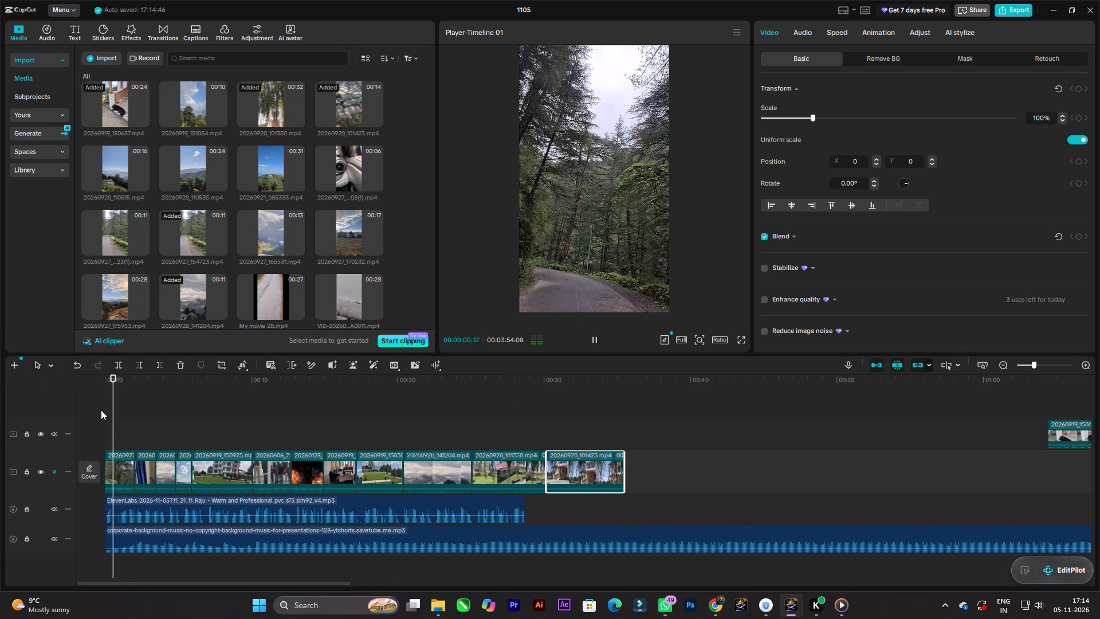
pyautogui.keyDown('ctrl'); pyautogui.scroll(6, 115, 448); pyautogui.keyUp('ctrl')
pyautogui.press('space')
pyautogui.moveTo(136, 412); pyautogui.dragTo(0, 386)
pyautogui.press('space')
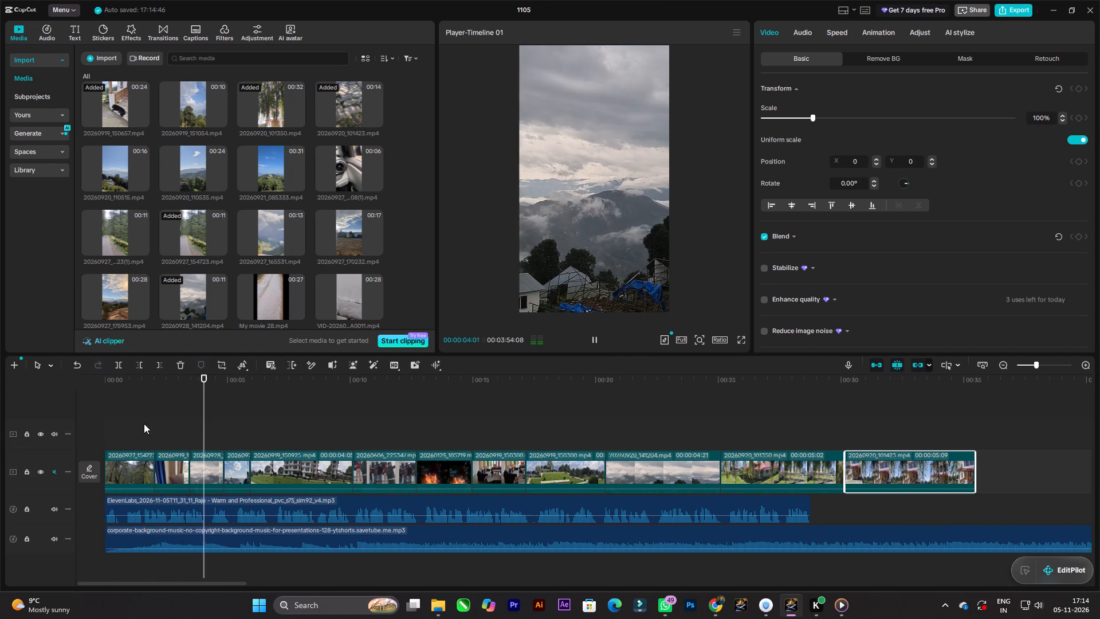
pyautogui.press('space')
pyautogui.press('space')
pyautogui.press('space')
pyautogui.moveTo(218, 397); pyautogui.dragTo(0, 369)
pyautogui.keyDown('ctrl'); pyautogui.scroll(3, 103, 414); pyautogui.keyUp('ctrl')
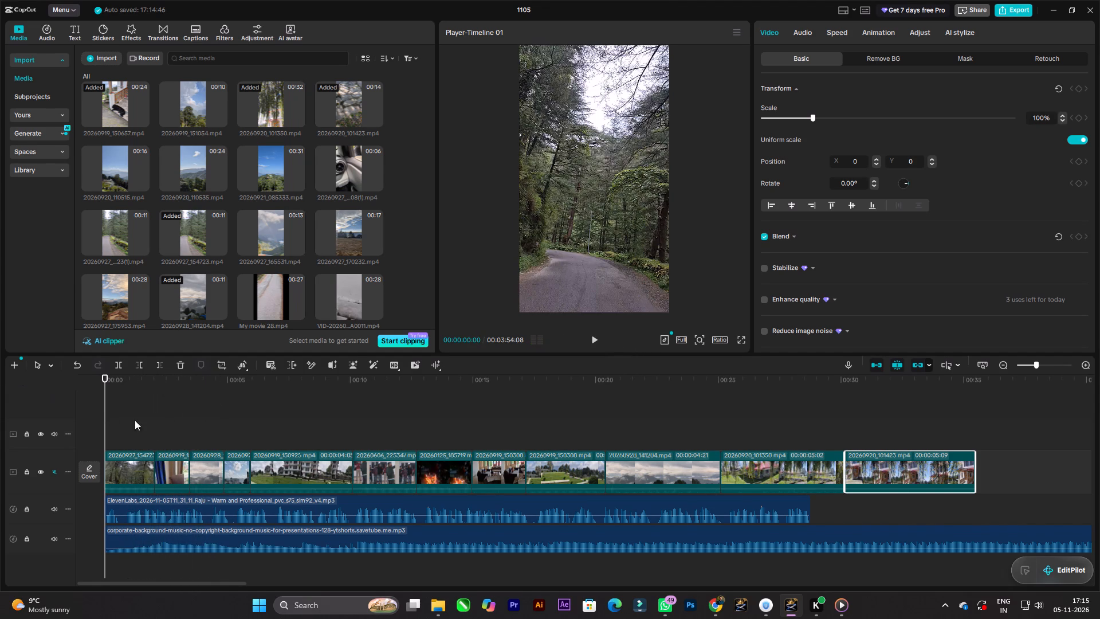
pyautogui.press('space')
pyautogui.scroll(2, 165, 431)
pyautogui.keyDown('ctrl'); pyautogui.scroll(-3, 167, 432); pyautogui.keyUp('ctrl')
pyautogui.press('space')
pyautogui.moveTo(114, 405); pyautogui.dragTo(83, 395)
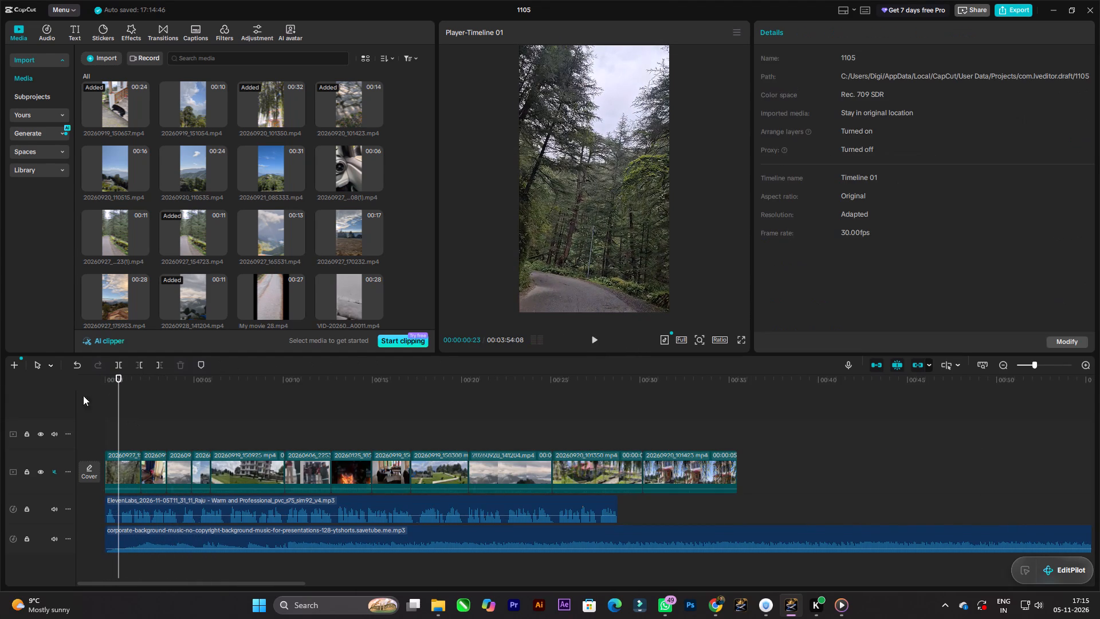
pyautogui.moveTo(83, 395); pyautogui.dragTo(44, 390)
pyautogui.moveTo(121, 382); pyautogui.dragTo(0, 368)
pyautogui.keyDown('ctrl'); pyautogui.scroll(2, 173, 434); pyautogui.keyUp('ctrl')
# Delete the leftover 20260919_150657.mp4 clip from the overlay track above the main track.
pyautogui.keyDown('ctrl'); pyautogui.scroll(-6, 174, 434); pyautogui.keyUp('ctrl')
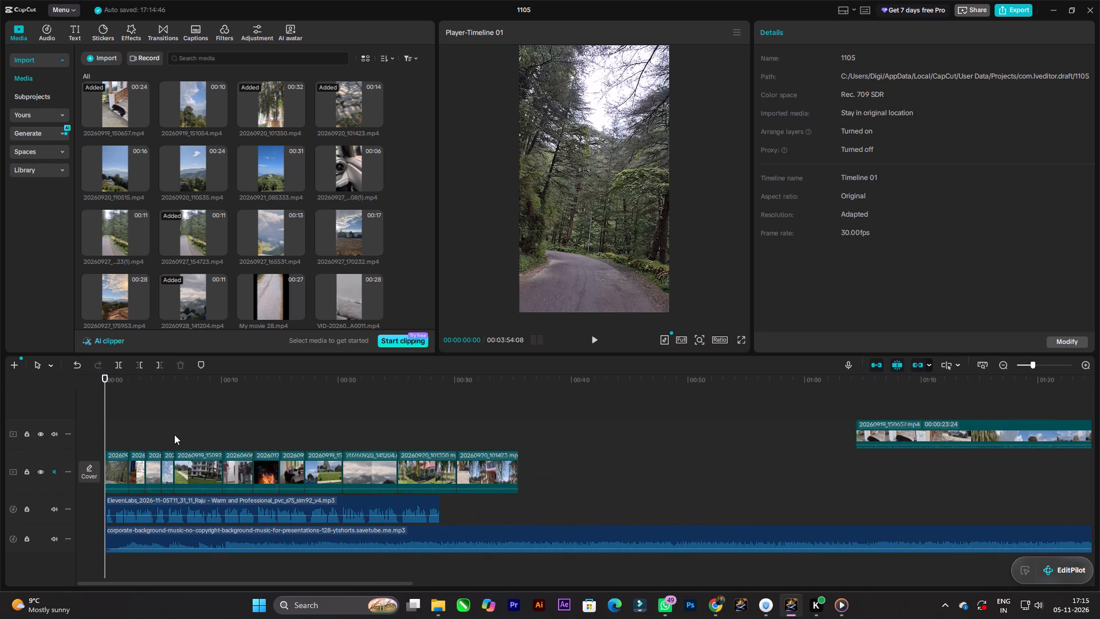
pyautogui.keyDown('ctrl'); pyautogui.scroll(-2, 170, 432); pyautogui.keyUp('ctrl')
pyautogui.click(772, 422)
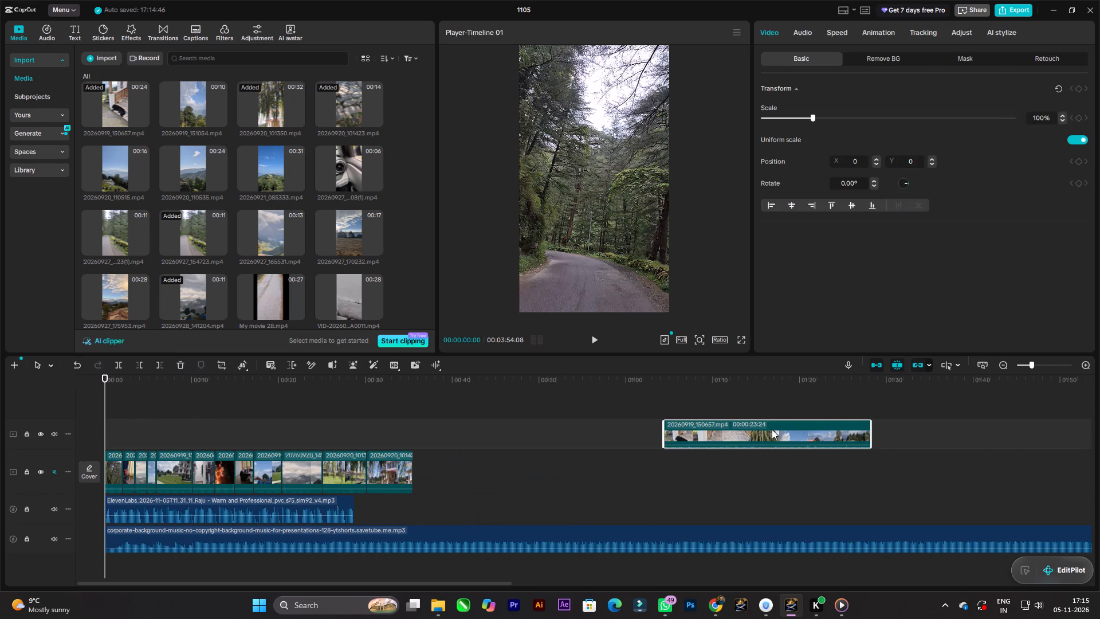
pyautogui.click(772, 429)
pyautogui.press('Delete')
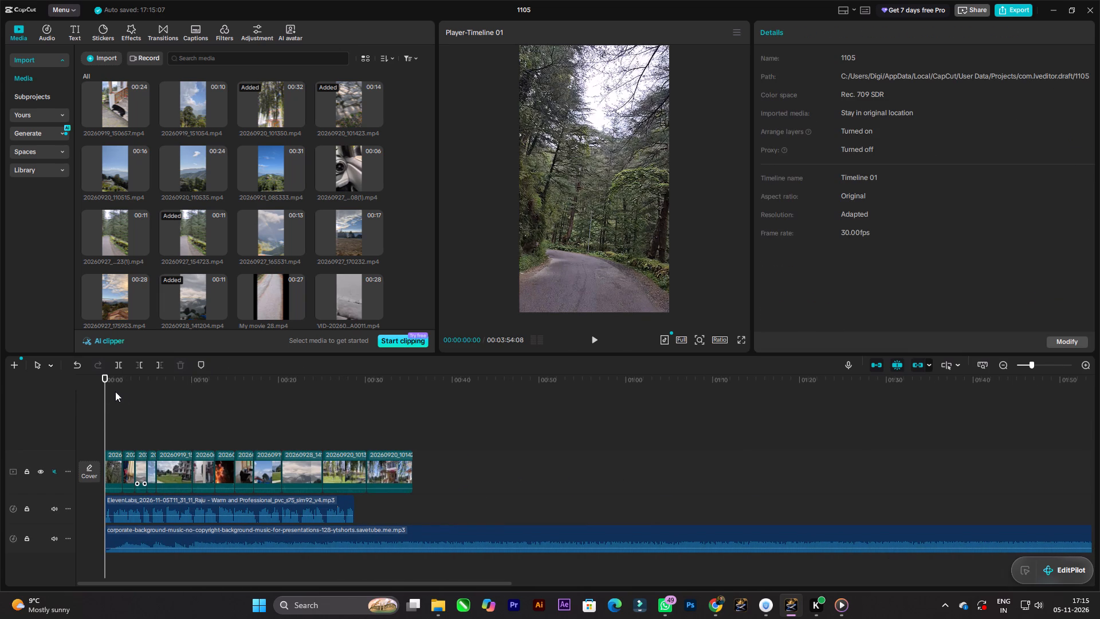
# Trim the background music at 00:00:35:14 so it ends with the last video clip.
pyautogui.moveTo(104, 374); pyautogui.dragTo(412, 420)
pyautogui.moveTo(104, 379); pyautogui.dragTo(413, 430)
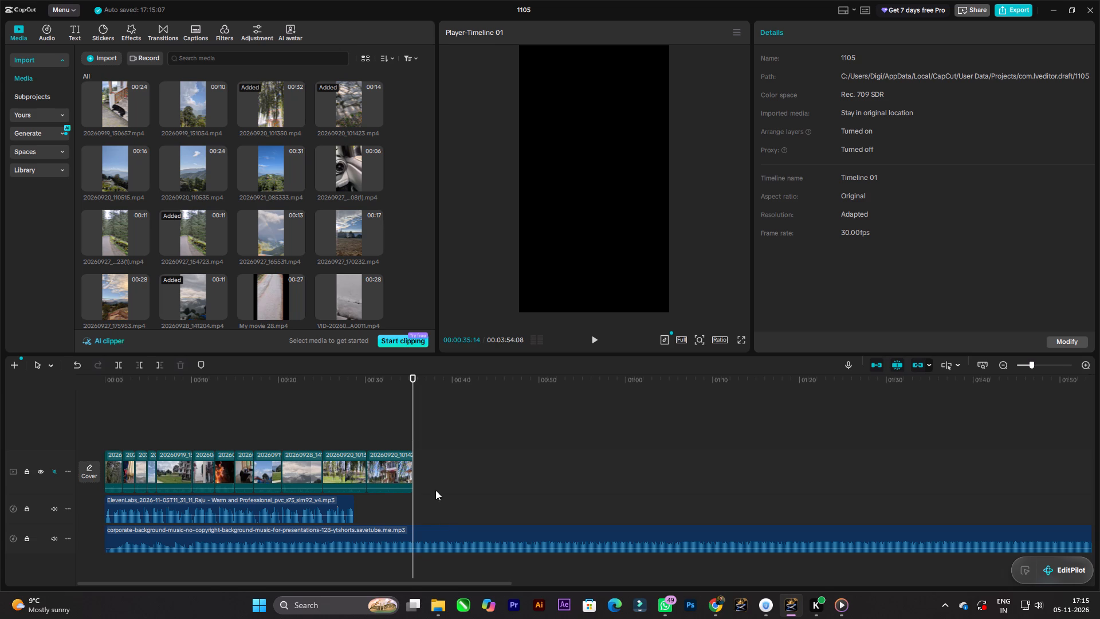
pyautogui.click(442, 530)
pyautogui.click(158, 366)
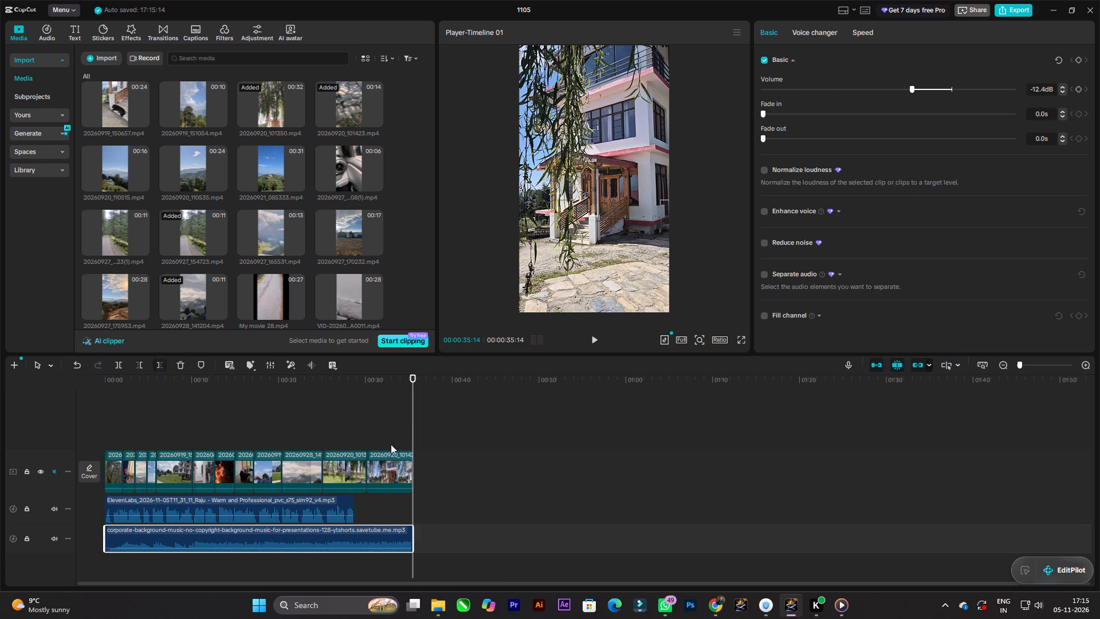
# Play the trimmed timeline from its beginning to check the opening clip.
pyautogui.moveTo(415, 388); pyautogui.dragTo(0, 346)
pyautogui.keyDown('ctrl'); pyautogui.scroll(10, 155, 465); pyautogui.keyUp('ctrl')
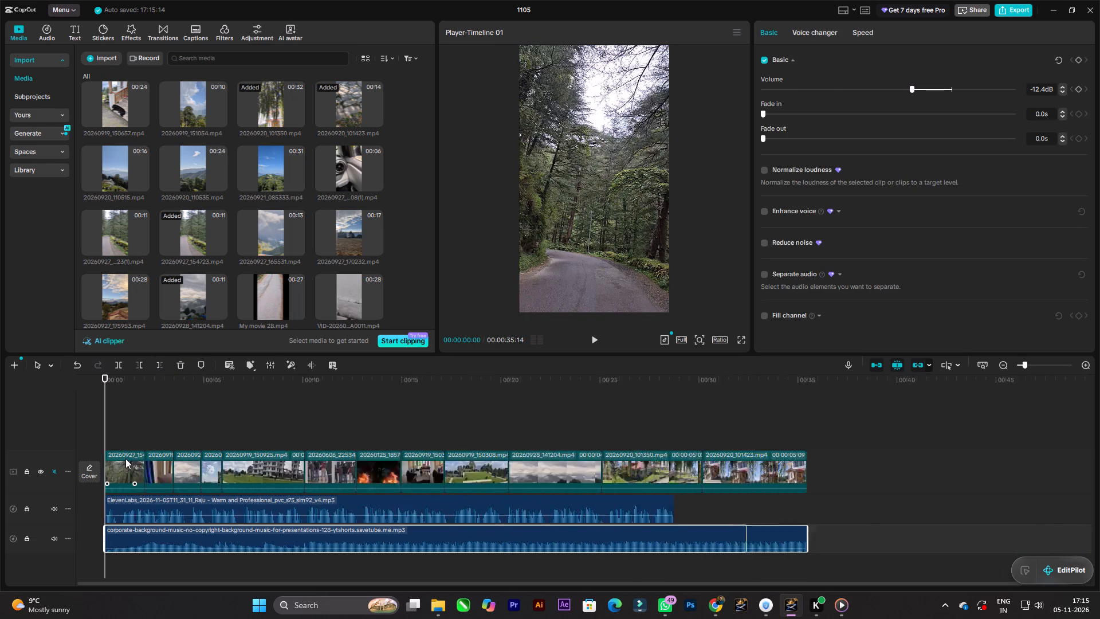
pyautogui.keyDown('ctrl'); pyautogui.scroll(4, 125, 459); pyautogui.keyUp('ctrl')
pyautogui.press('space')
pyautogui.press('space')
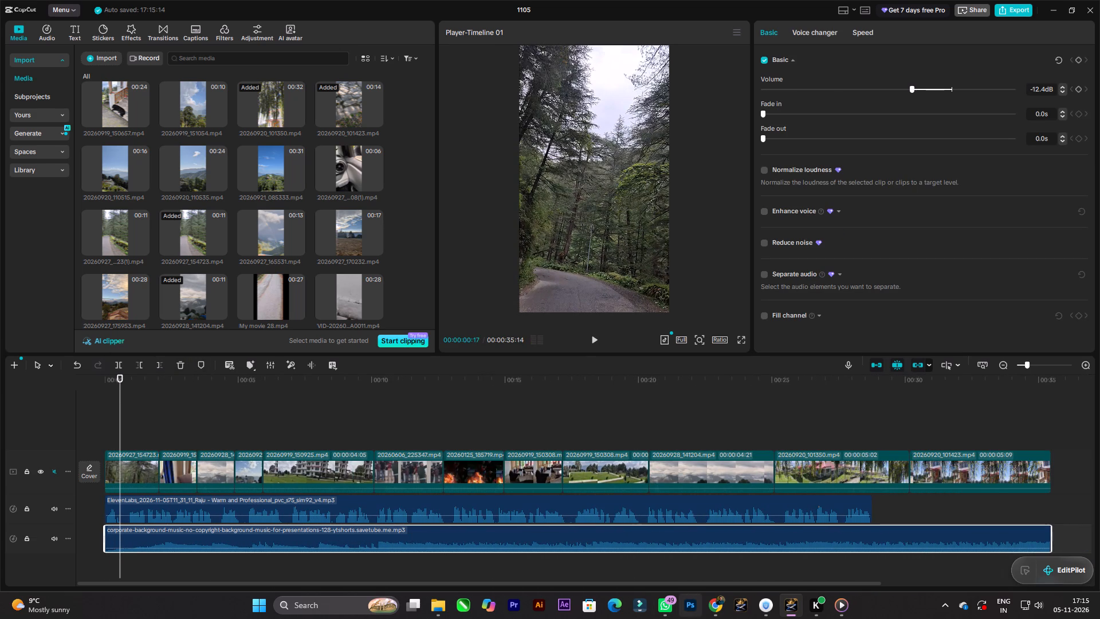
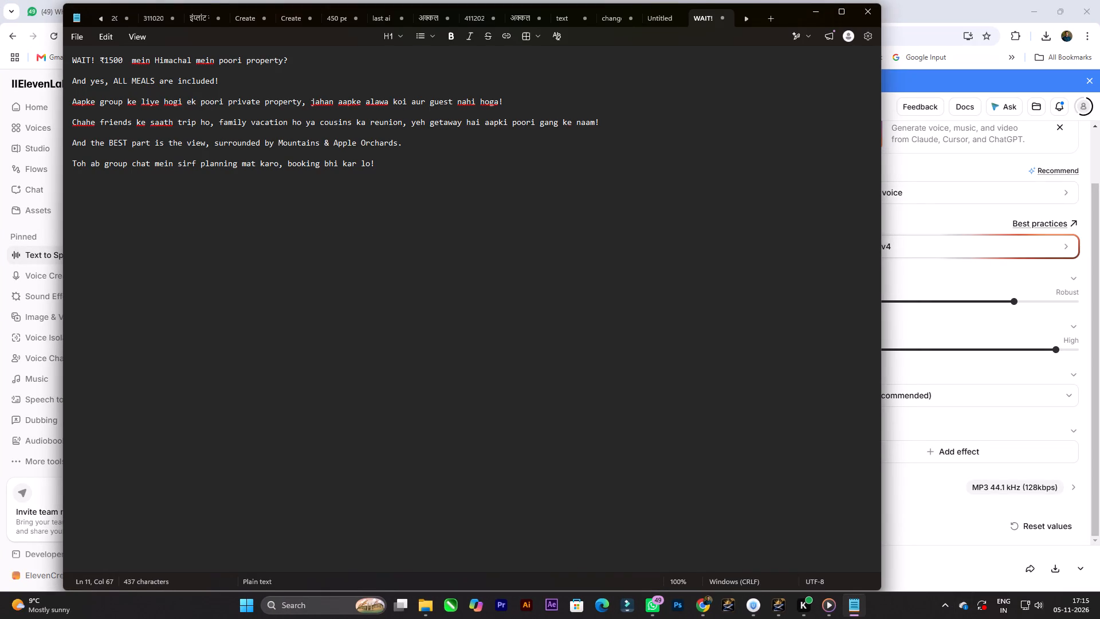
# Copy the script's first line, "WAIT! ₹1500 mein Himachal mein poori property?".
pyautogui.moveTo(72, 61); pyautogui.dragTo(298, 65)
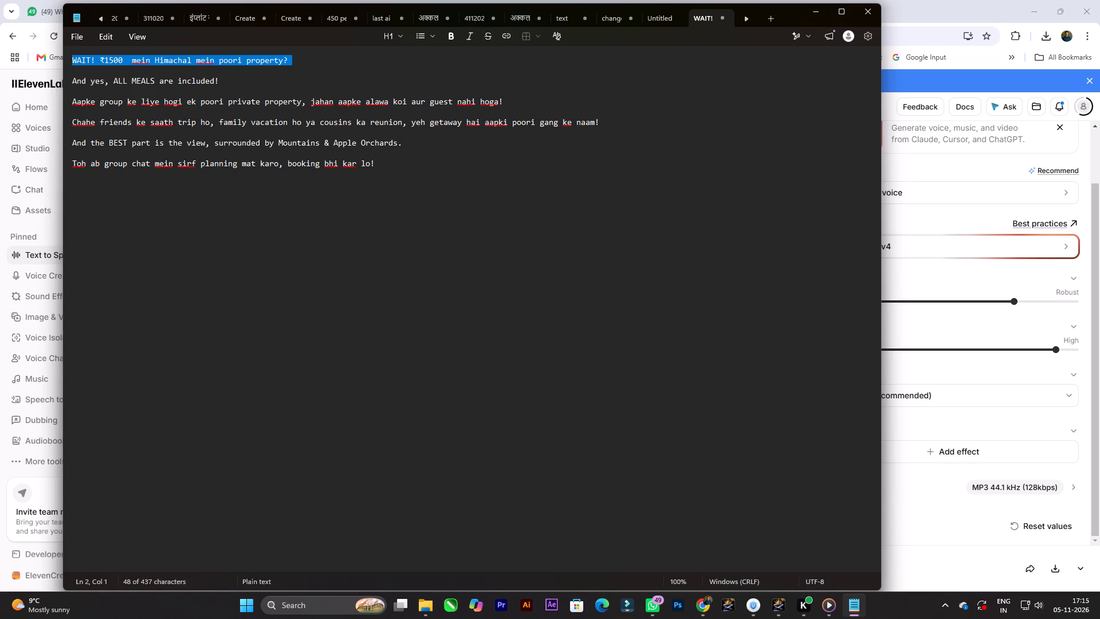
pyautogui.hotkey('ctrl', 'c')
# Switch to CapCut and add a default text clip above the main track at the start of the timeline.
pyautogui.click(785, 614)
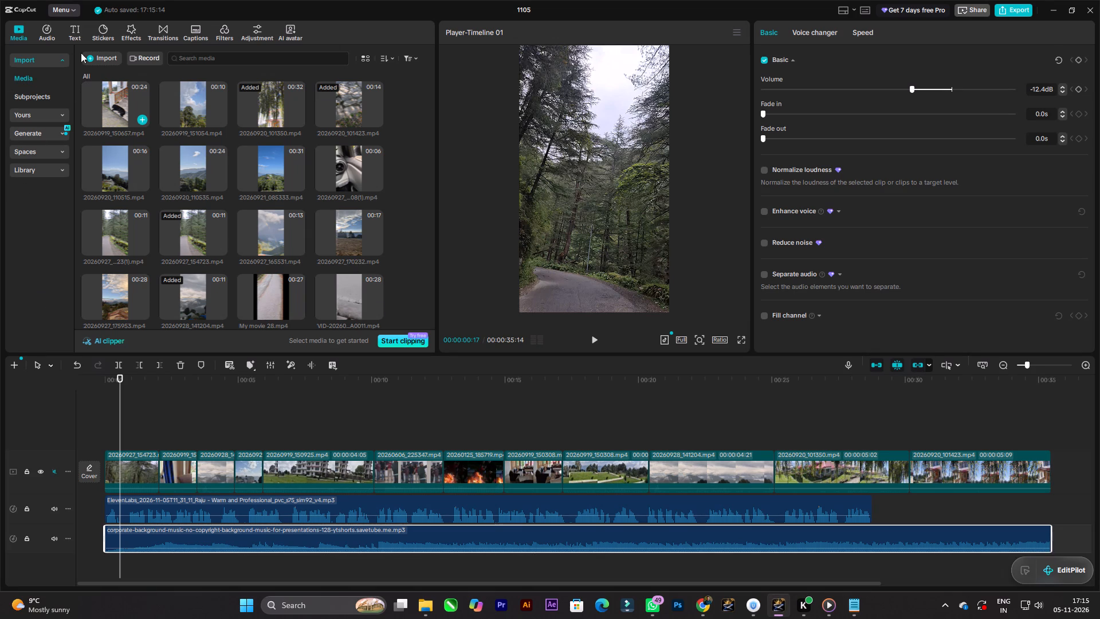
pyautogui.click(76, 33)
pyautogui.moveTo(107, 75); pyautogui.dragTo(164, 295)
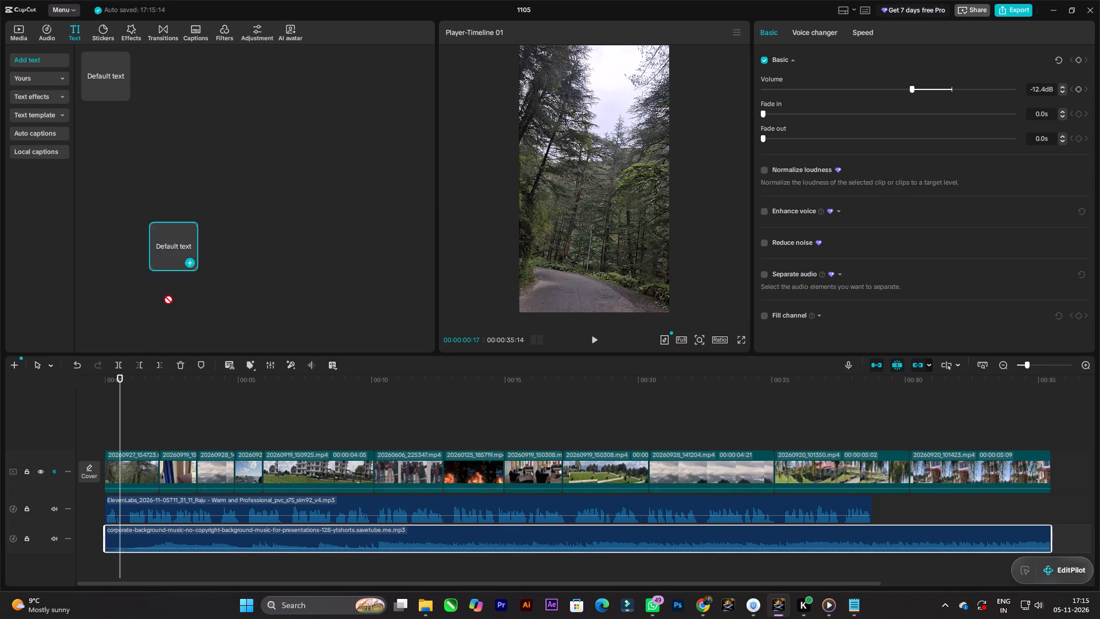
pyautogui.moveTo(164, 295); pyautogui.dragTo(92, 441)
pyautogui.moveTo(123, 402); pyautogui.dragTo(52, 391)
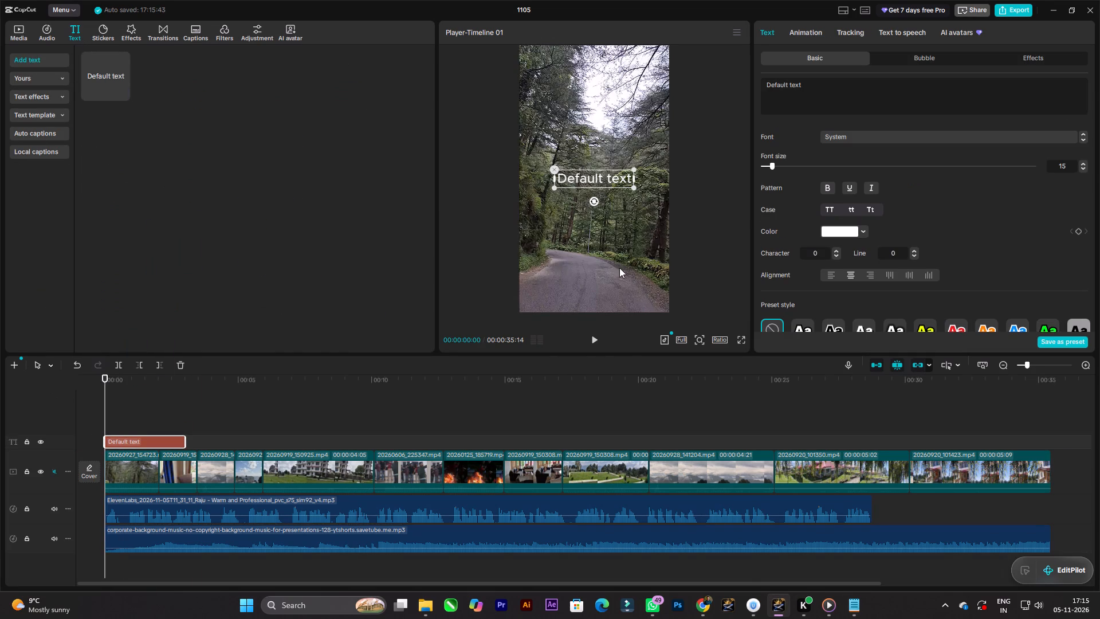
pyautogui.press('space')
pyautogui.press('space')
# Replace the default text with the copied opening line, removing the double space after ₹1500 and the trailing blank line.
pyautogui.click(827, 107)
pyautogui.hotkey('ctrl', 'a')
pyautogui.hotkey('ctrl', 'v')
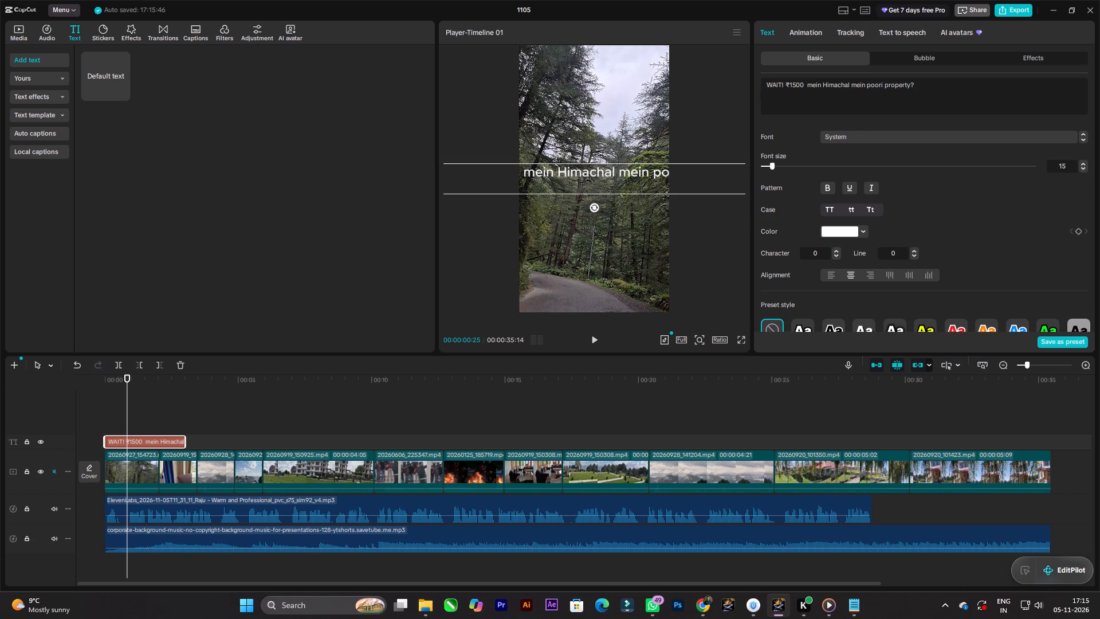
pyautogui.click(810, 85)
pyautogui.press('BackSpace')
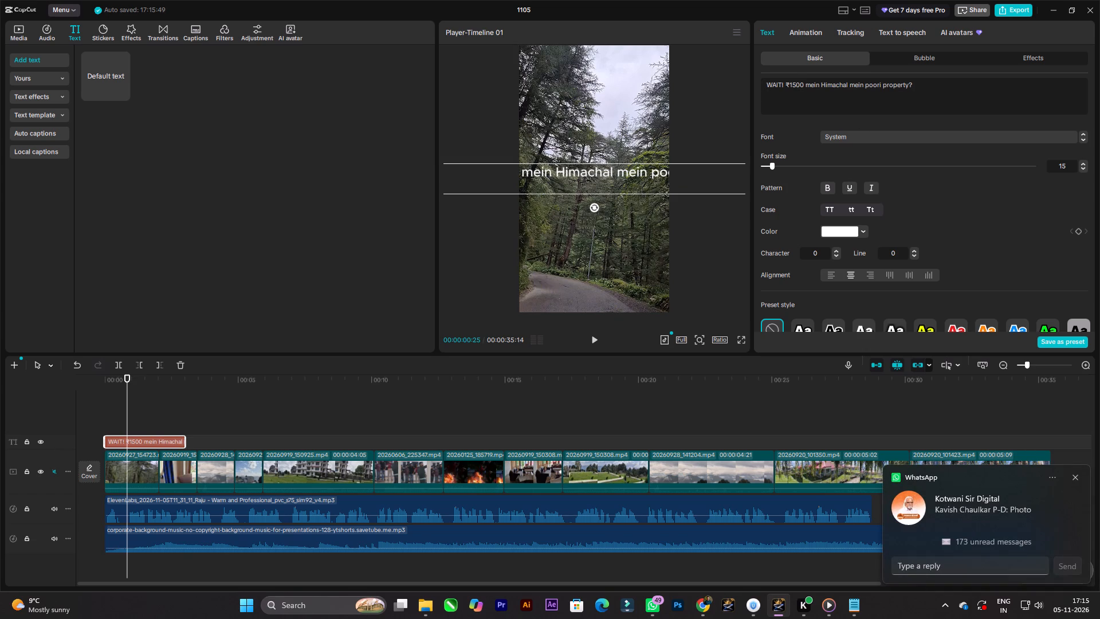
pyautogui.click(820, 89)
pyautogui.press('BackSpace')
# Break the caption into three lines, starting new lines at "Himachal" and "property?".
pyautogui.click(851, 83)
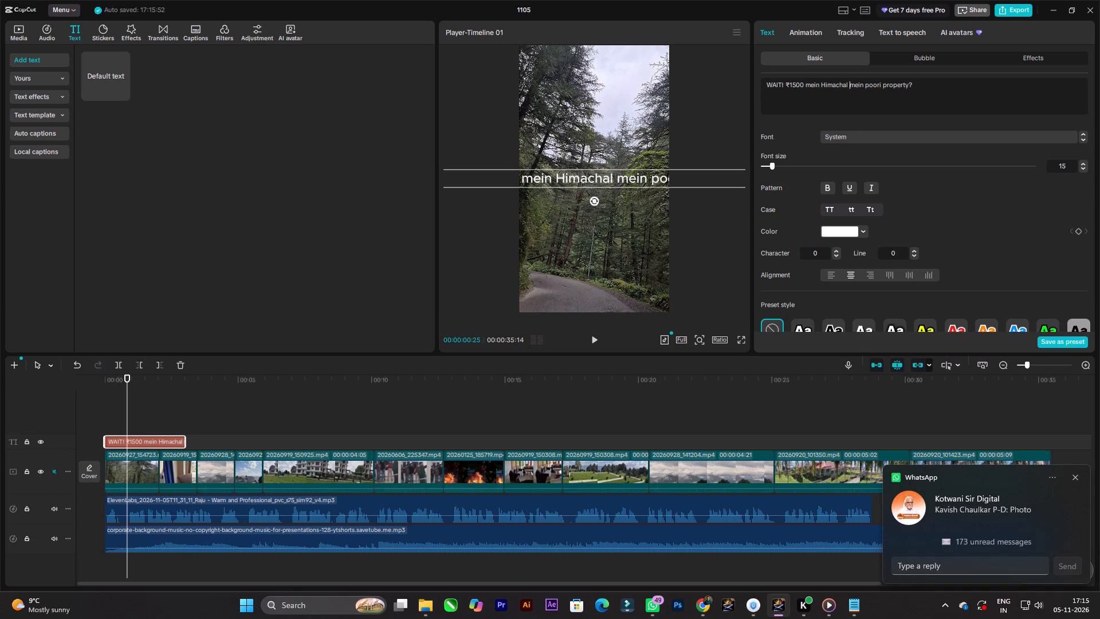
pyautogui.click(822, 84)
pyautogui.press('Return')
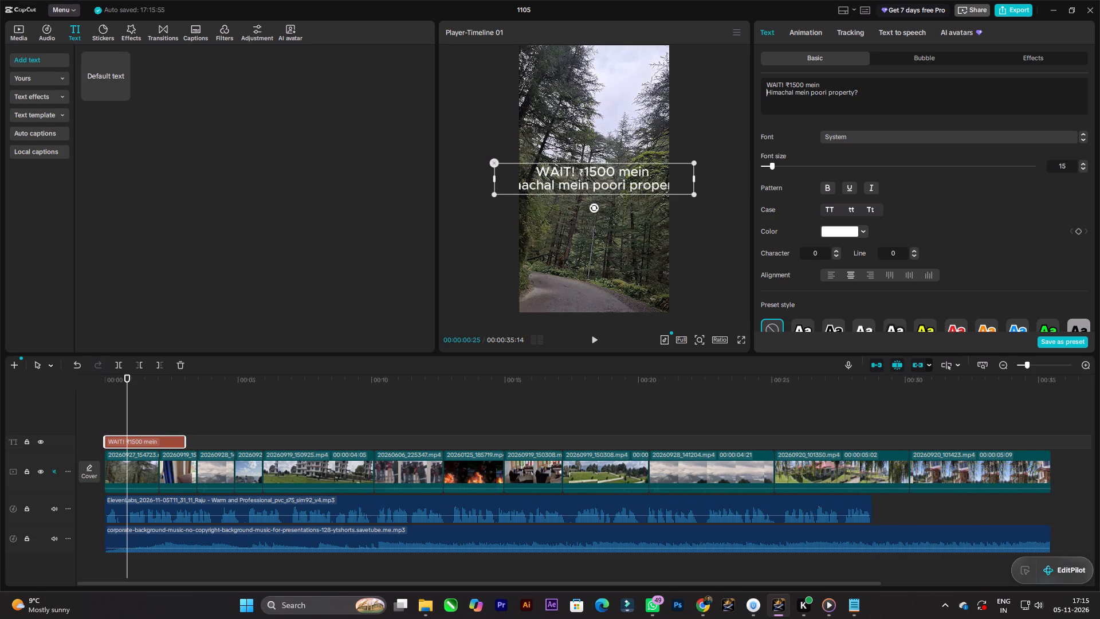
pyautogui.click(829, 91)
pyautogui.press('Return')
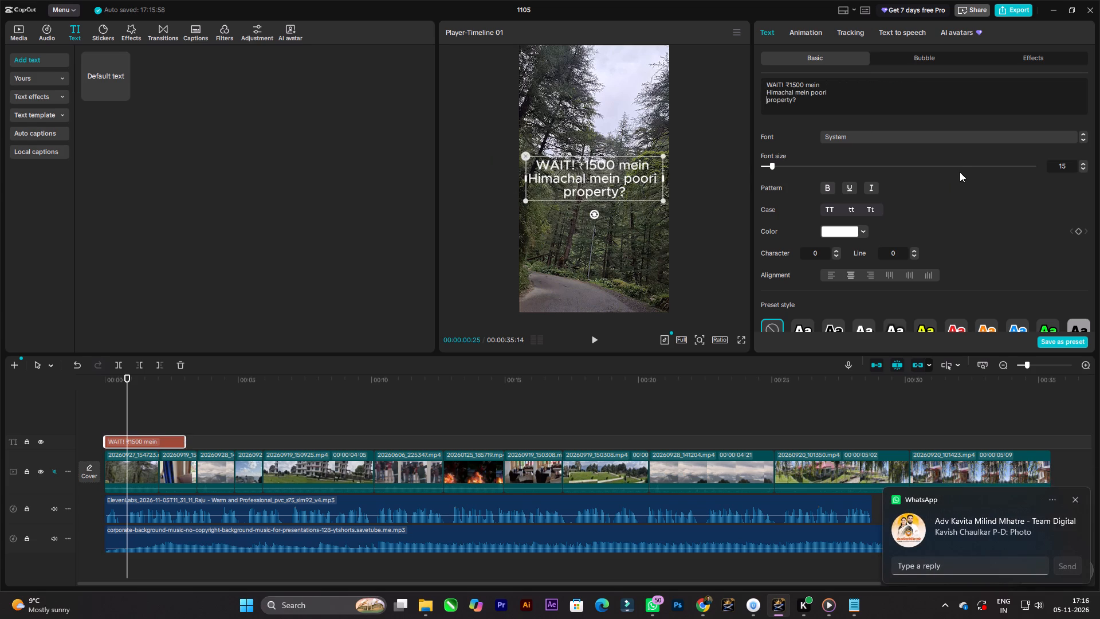
# Set the caption's font to Rubik-Bold.
pyautogui.click(1083, 138)
pyautogui.click(1083, 138)
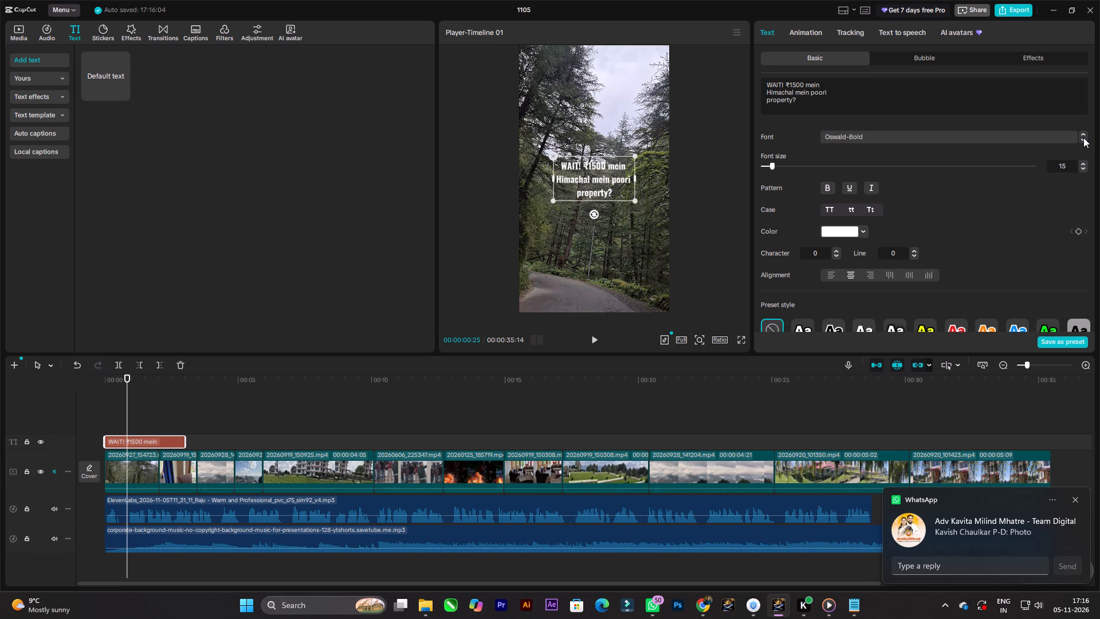
pyautogui.click(1083, 132)
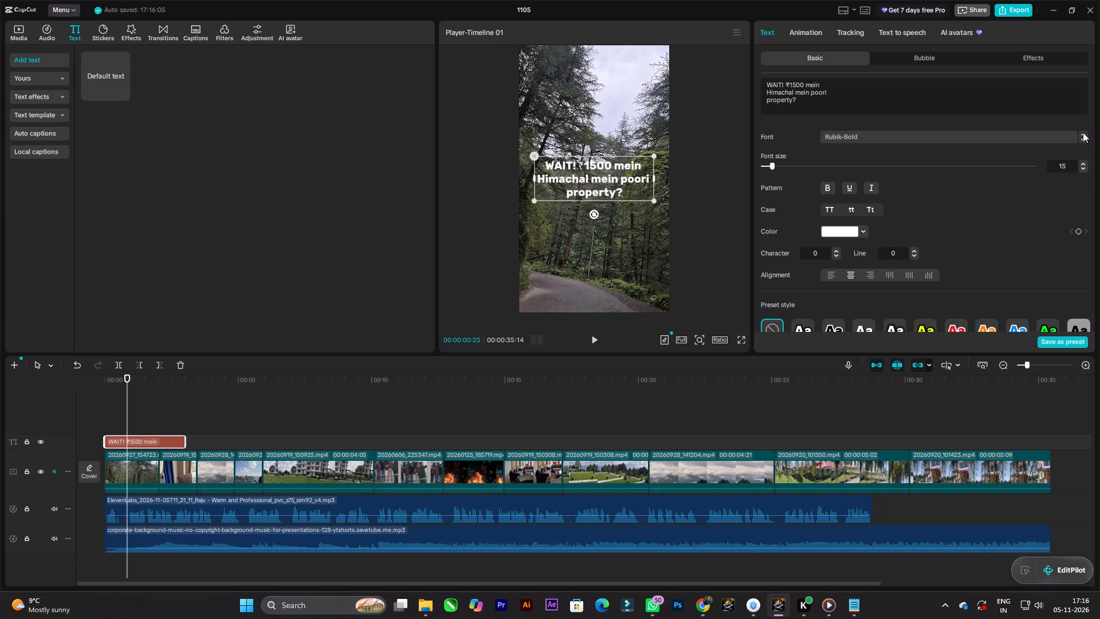
# Rearrange the caption into two lines: "WAIT! ₹1500 mein Himachal mein" and "poori property?".
pyautogui.click(804, 98)
pyautogui.click(765, 92)
pyautogui.press('BackSpace')
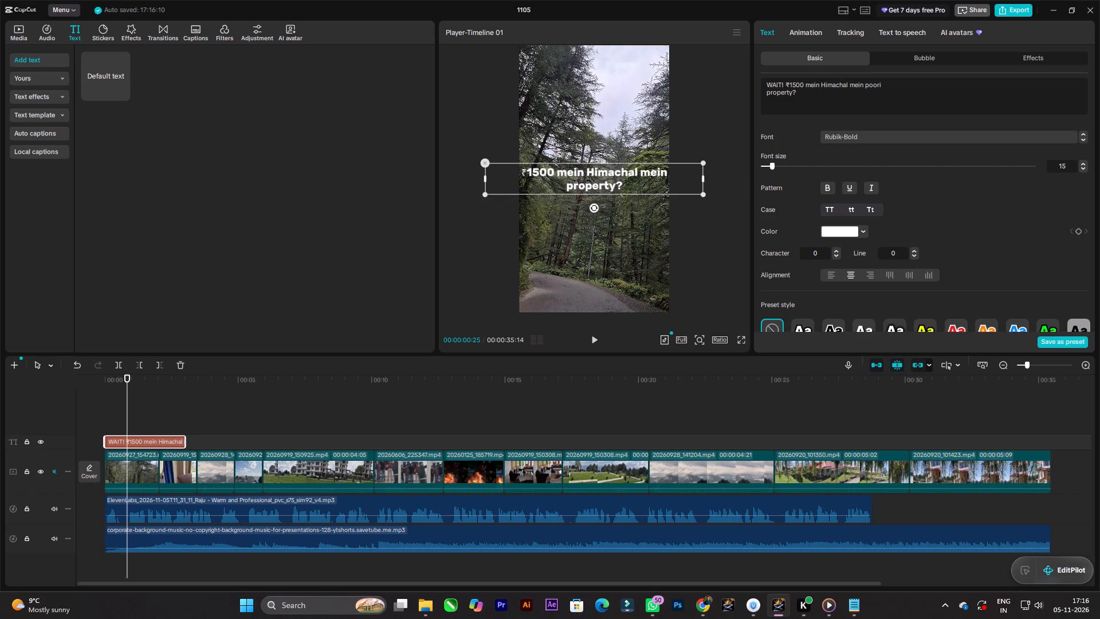
pyautogui.click(866, 87)
pyautogui.press('Return')
pyautogui.click(764, 102)
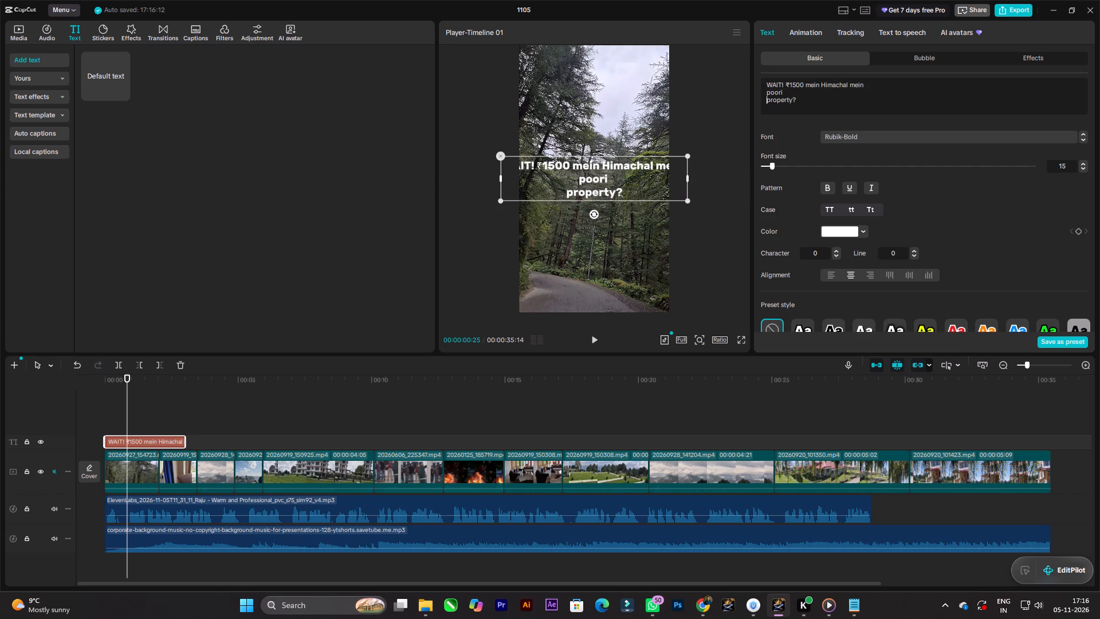
pyautogui.press('BackSpace')
pyautogui.click(774, 95)
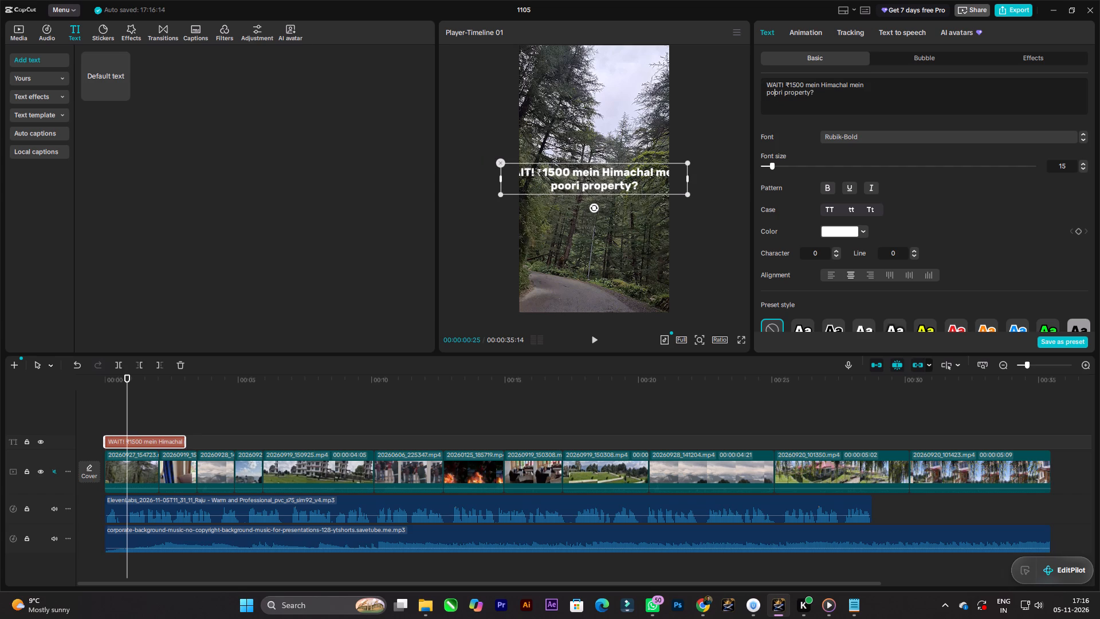
pyautogui.click(857, 98)
# Try the white and purple preset styles on the caption and apply the one with black text on white.
pyautogui.scroll(-6, 979, 238)
pyautogui.scroll(4, 962, 233)
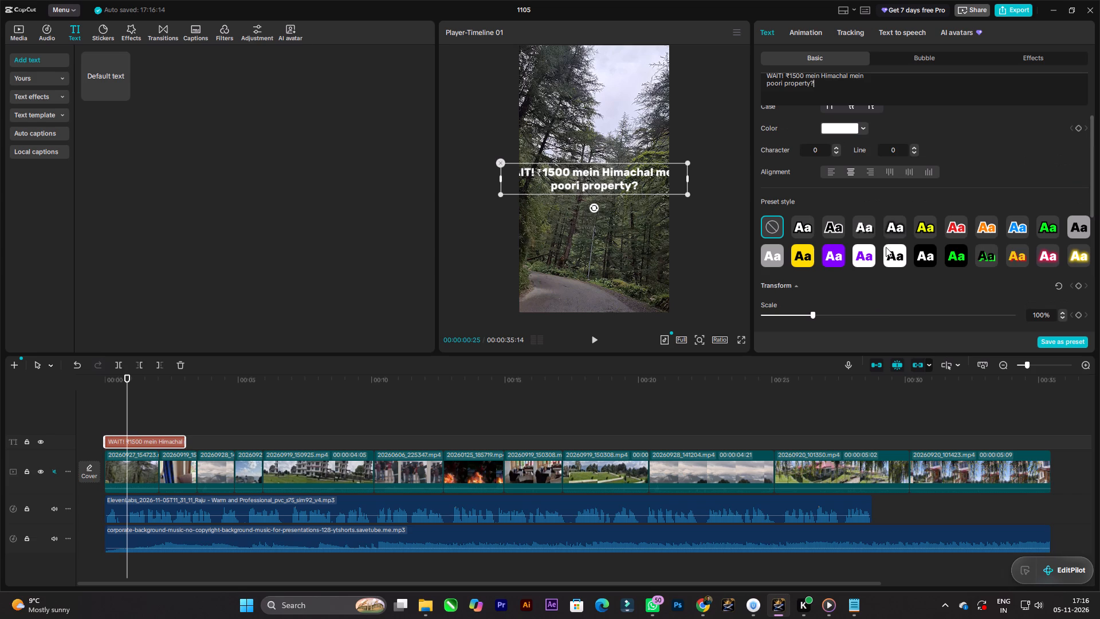
pyautogui.click(893, 255)
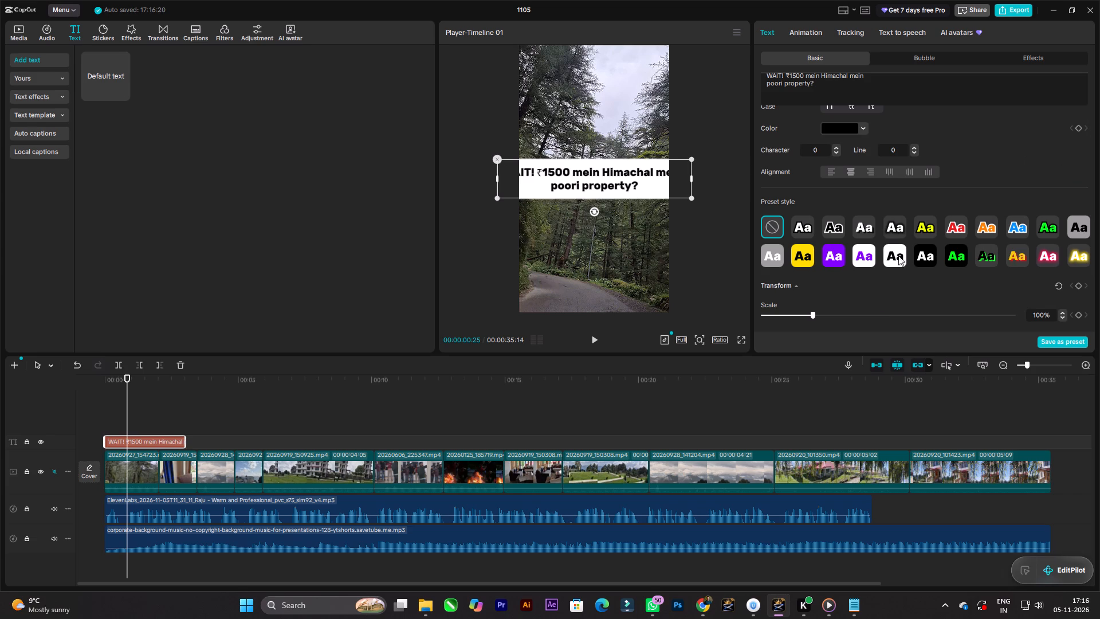
pyautogui.click(866, 249)
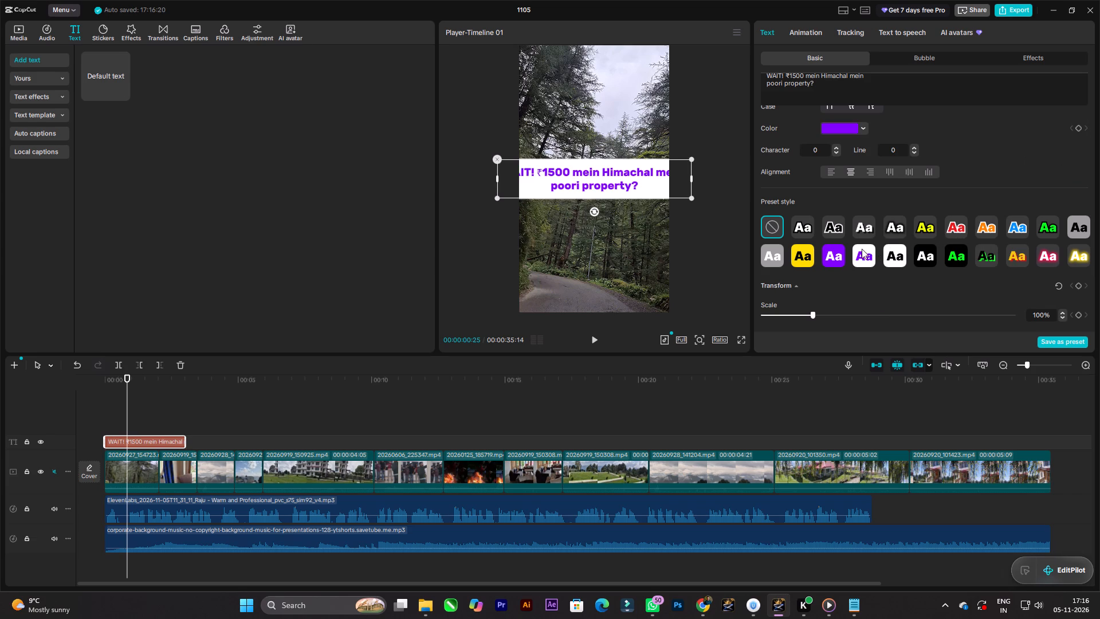
pyautogui.click(830, 254)
pyautogui.click(894, 260)
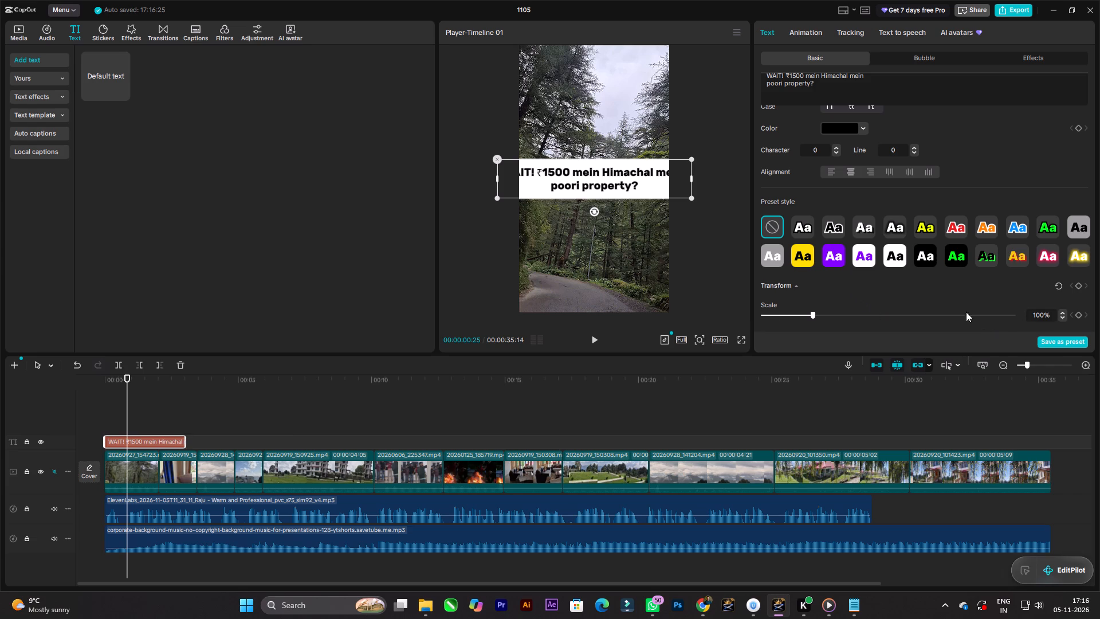
# Set the caption's font size to 14.
pyautogui.scroll(2, 849, 153)
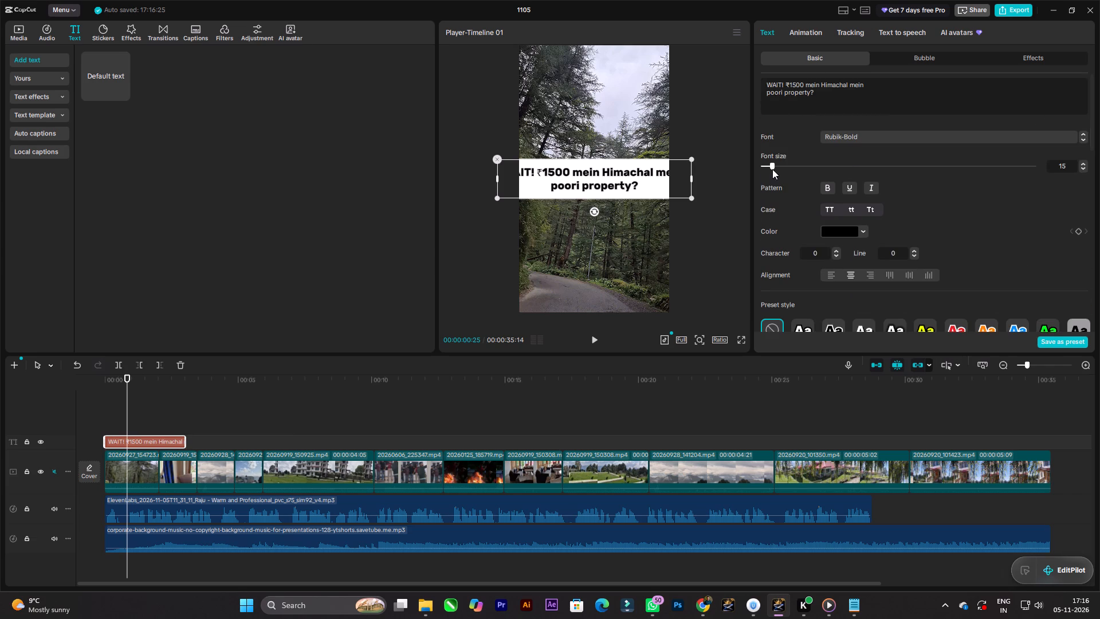
pyautogui.click(772, 168)
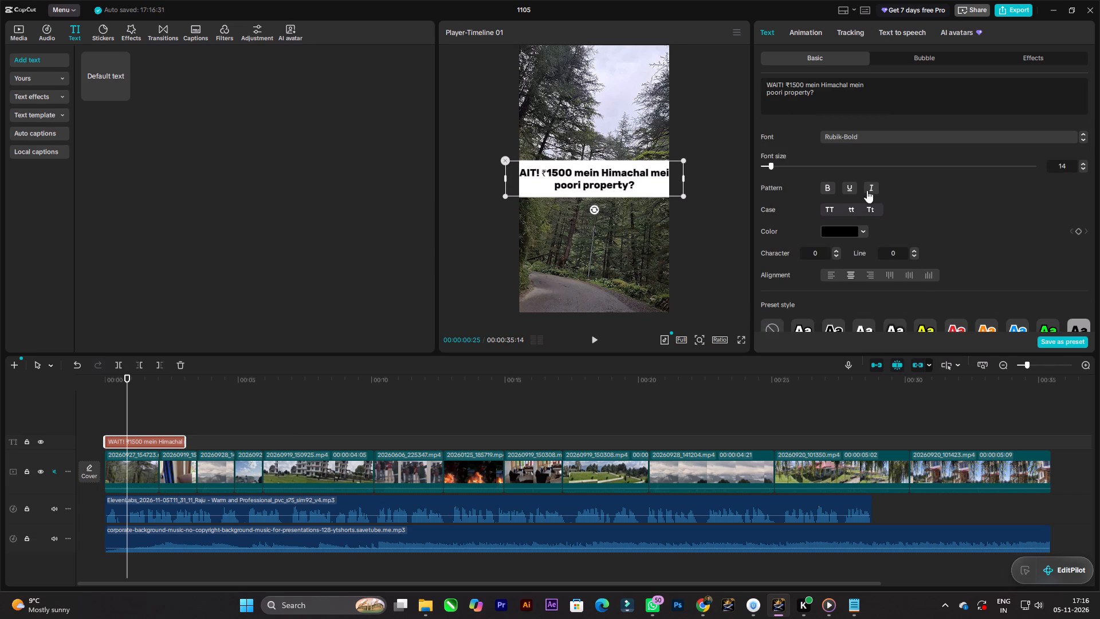
# Change the caption's background to the second shape, which wraps each text line separately.
pyautogui.scroll(-12, 887, 203)
pyautogui.scroll(1, 869, 221)
pyautogui.scroll(-4, 867, 221)
pyautogui.scroll(5, 867, 221)
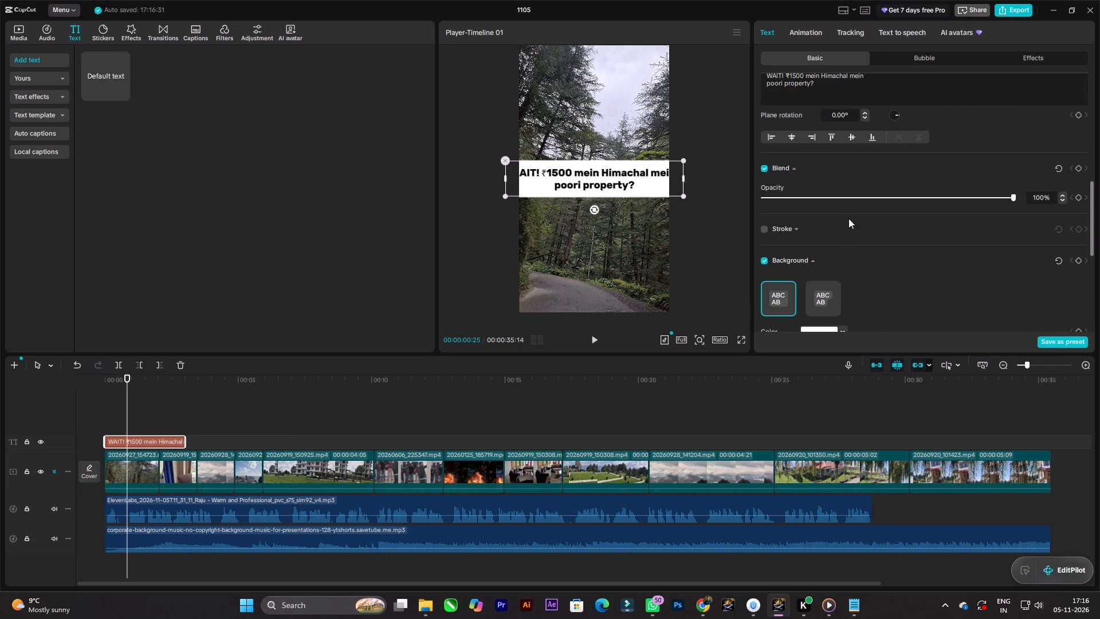
pyautogui.click(820, 301)
# Set the caption background's rounded rectangle and height to 0% and reduce its width so it hugs the text.
pyautogui.scroll(-3, 952, 216)
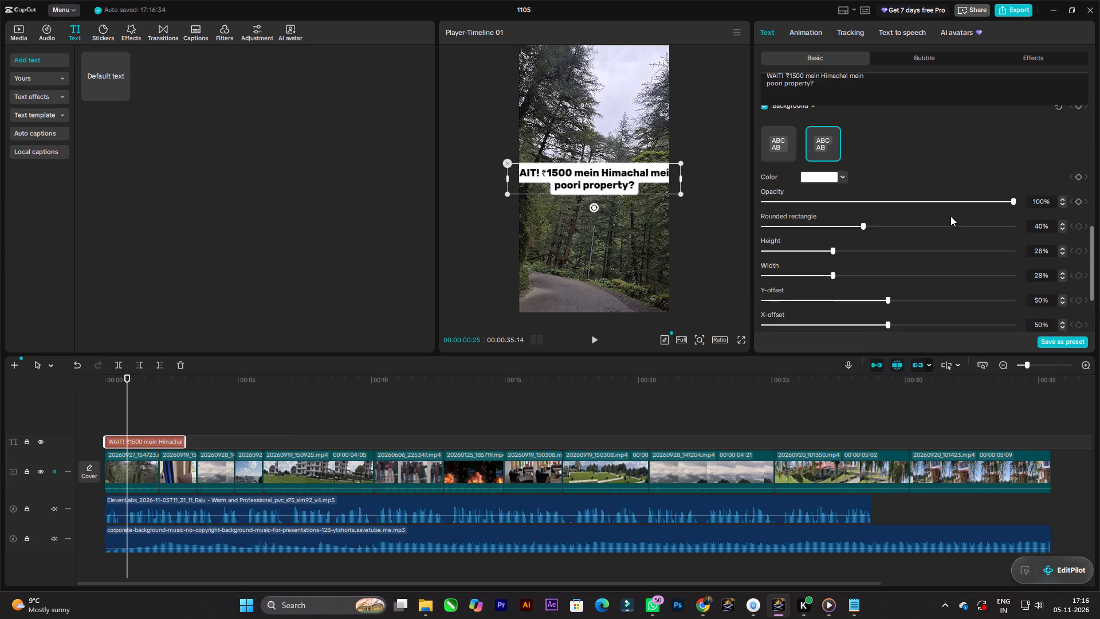
pyautogui.moveTo(830, 226); pyautogui.dragTo(759, 222)
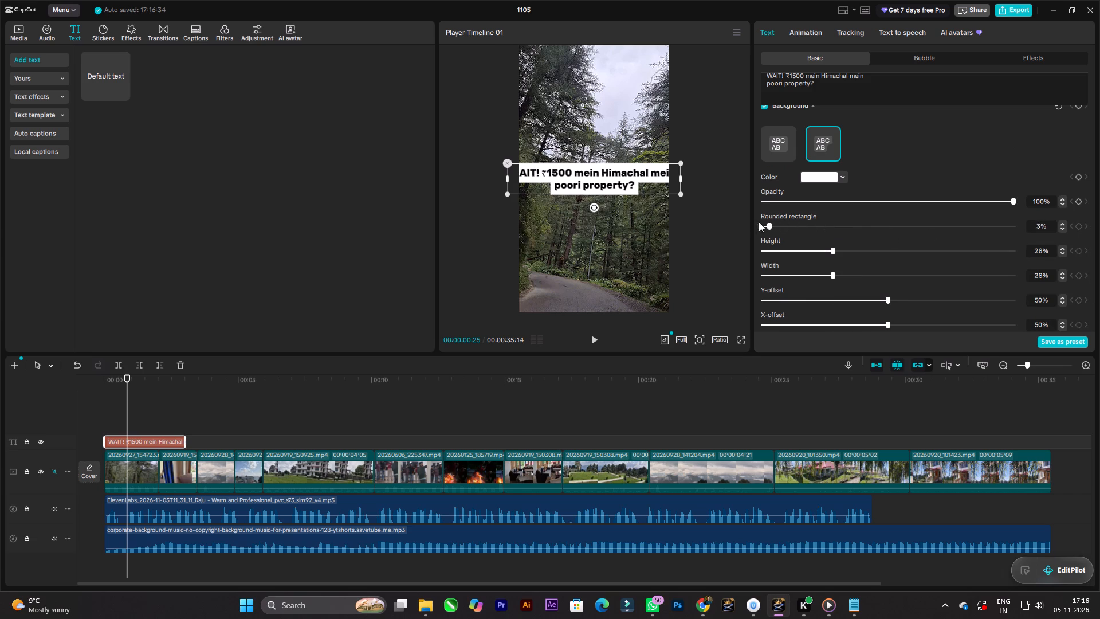
pyautogui.moveTo(759, 222); pyautogui.dragTo(739, 222)
pyautogui.moveTo(808, 250); pyautogui.dragTo(761, 246)
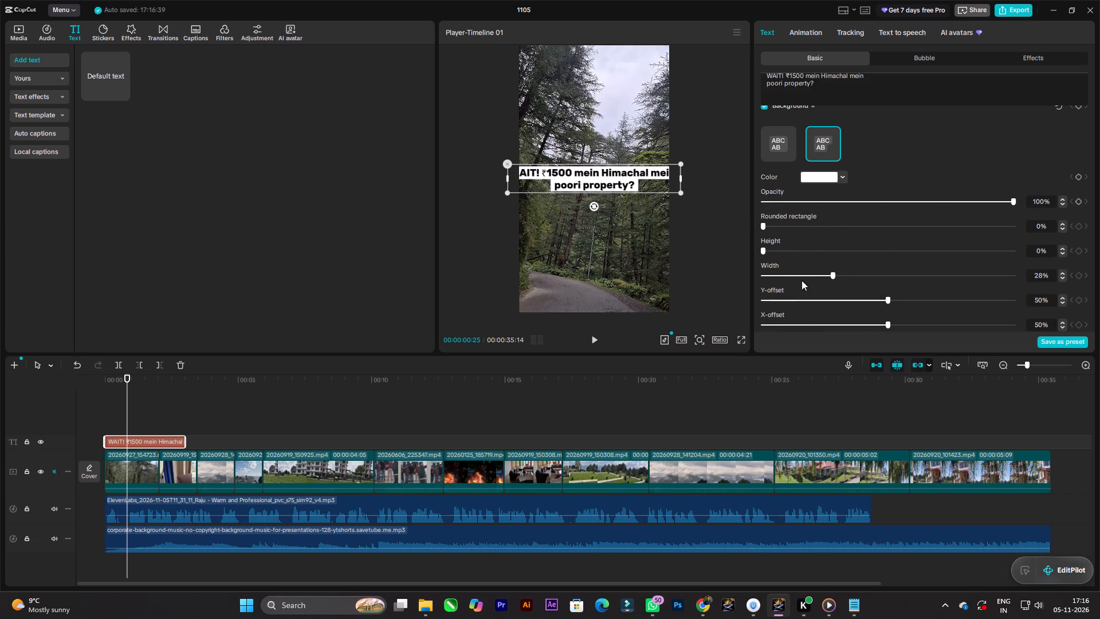
pyautogui.moveTo(804, 277); pyautogui.dragTo(749, 272)
# Scale the caption down below 100% so its first line fits inside the video frame.
pyautogui.scroll(3, 869, 200)
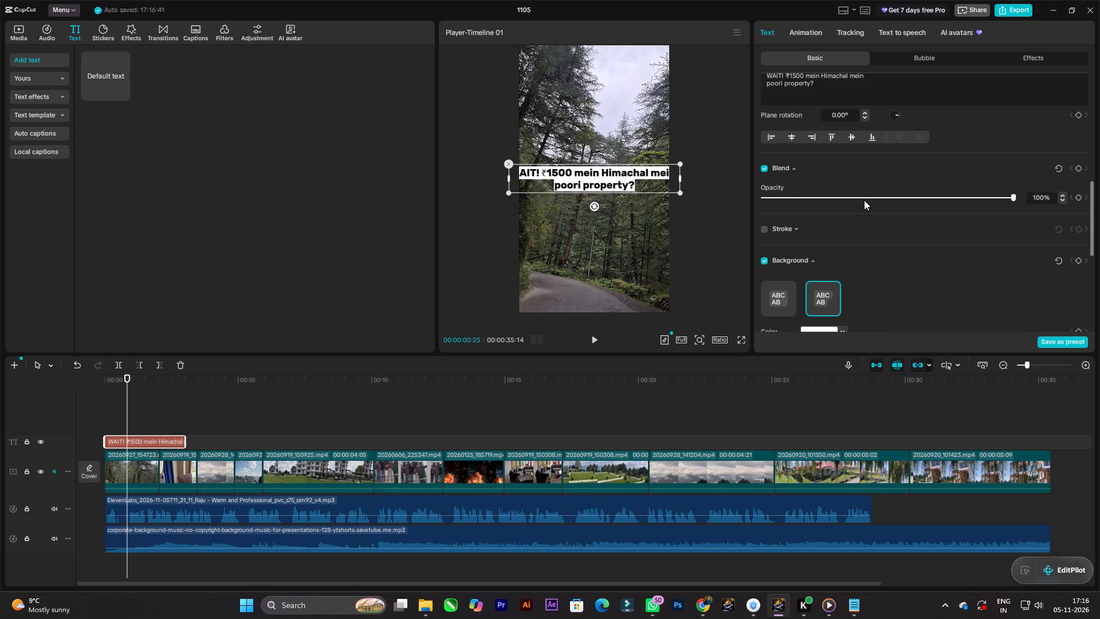
pyautogui.scroll(3, 873, 191)
pyautogui.moveTo(812, 205); pyautogui.dragTo(811, 205)
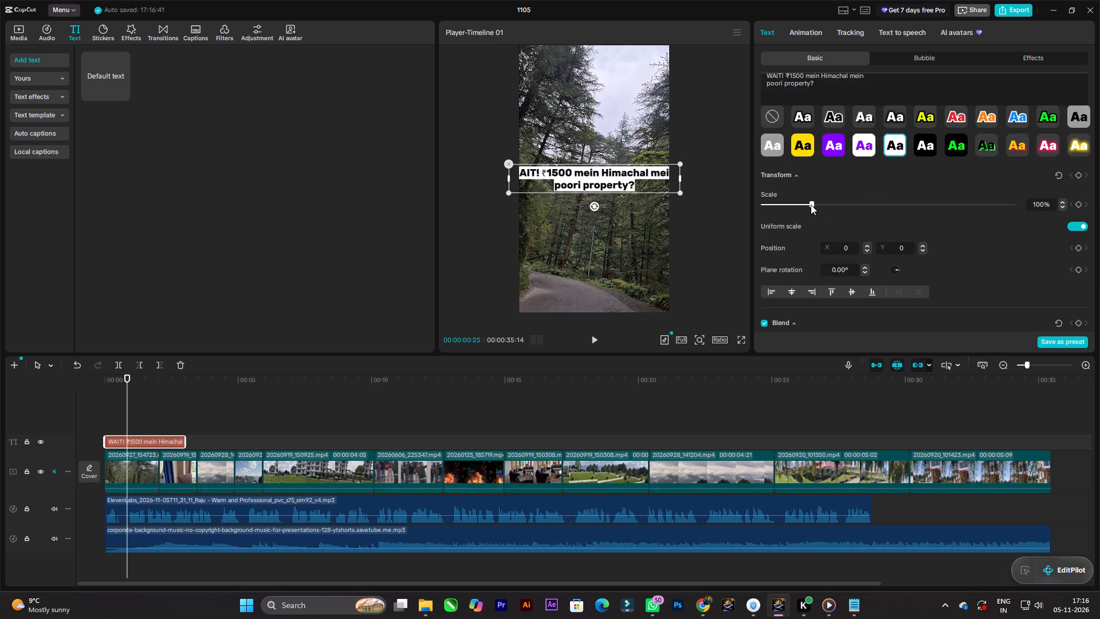
pyautogui.moveTo(811, 205); pyautogui.dragTo(800, 203)
pyautogui.click(727, 193)
# Play the opening of the timeline from the start to check the caption over the first clip.
pyautogui.press('space')
pyautogui.press('space')
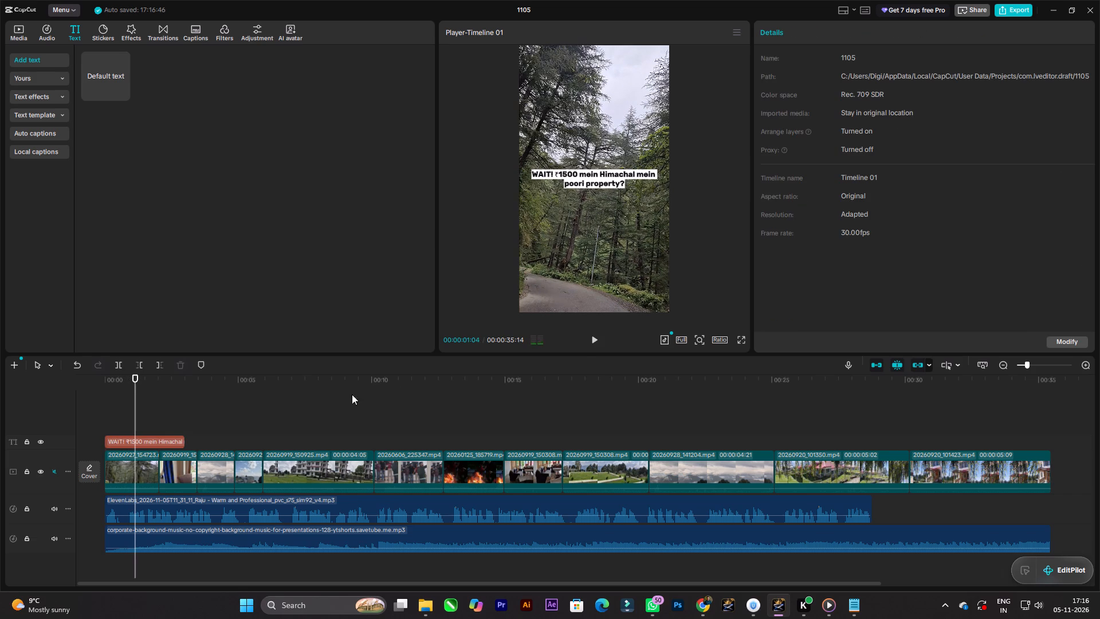
pyautogui.moveTo(133, 379); pyautogui.dragTo(76, 377)
pyautogui.press('space')
pyautogui.press('space')
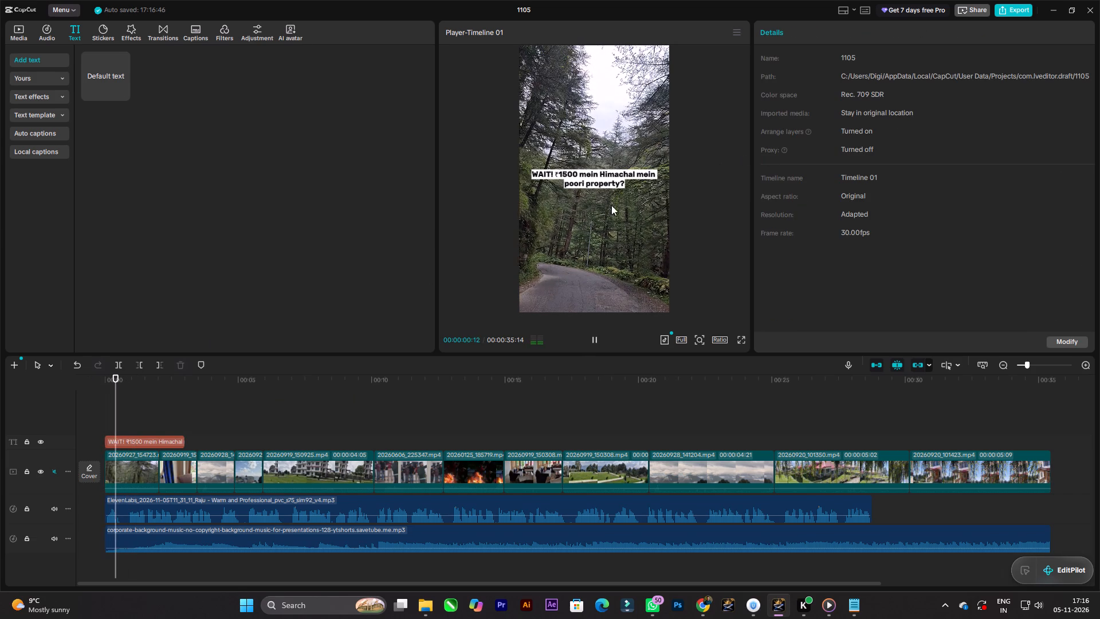
# Try different fonts on the opening caption, keeping its font size at 14, and settle on BANGERS.
pyautogui.click(600, 179)
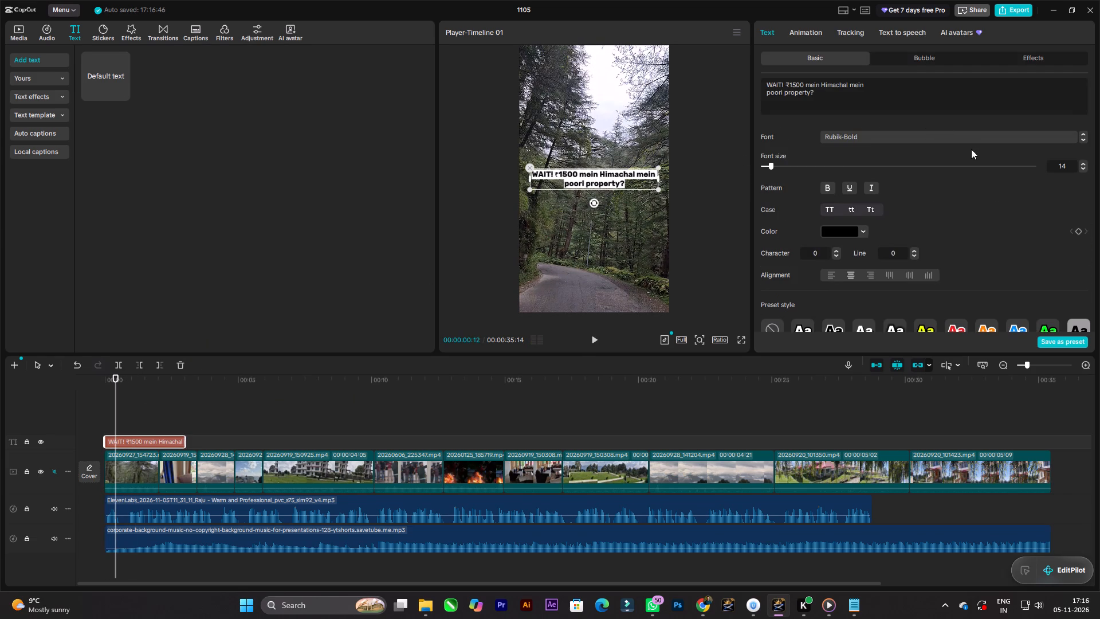
pyautogui.click(1085, 166)
pyautogui.click(1085, 166)
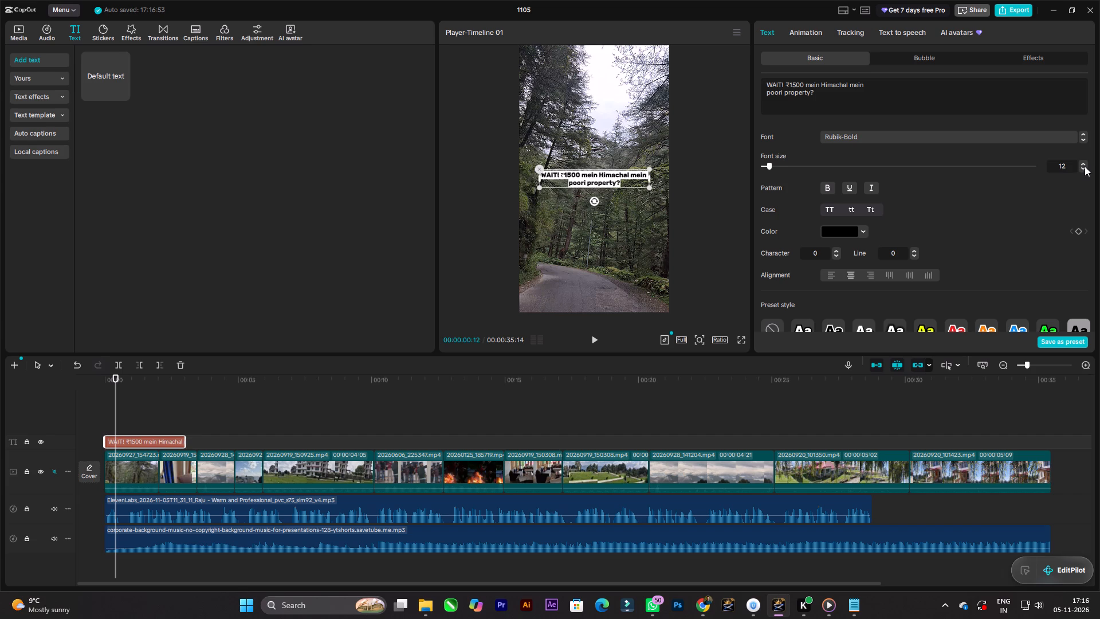
pyautogui.doubleClick(1083, 162)
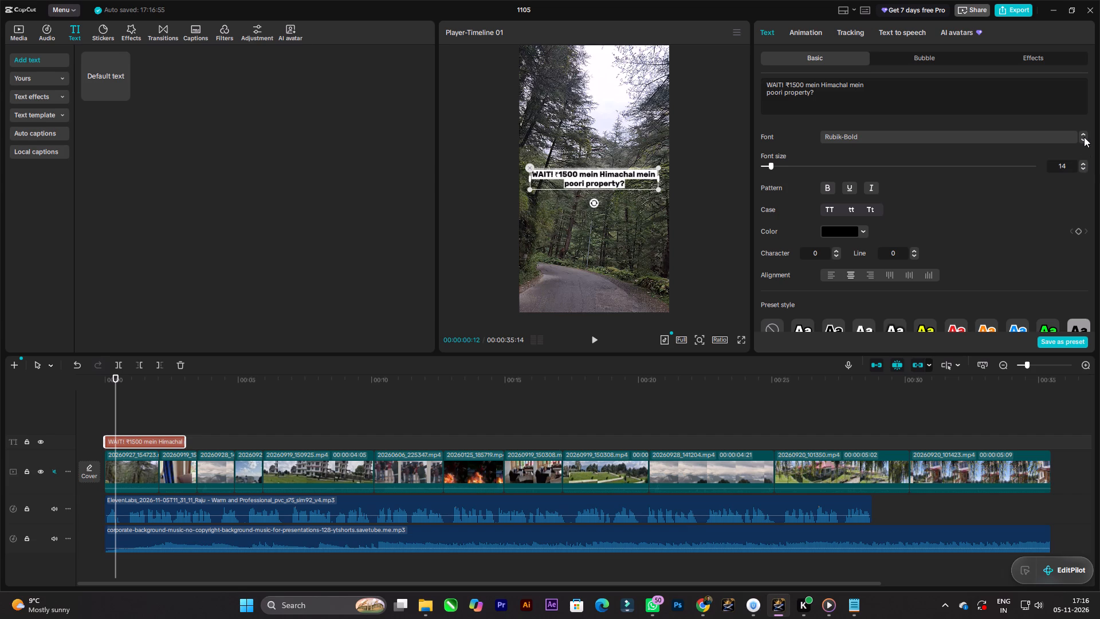
pyautogui.doubleClick(1084, 137)
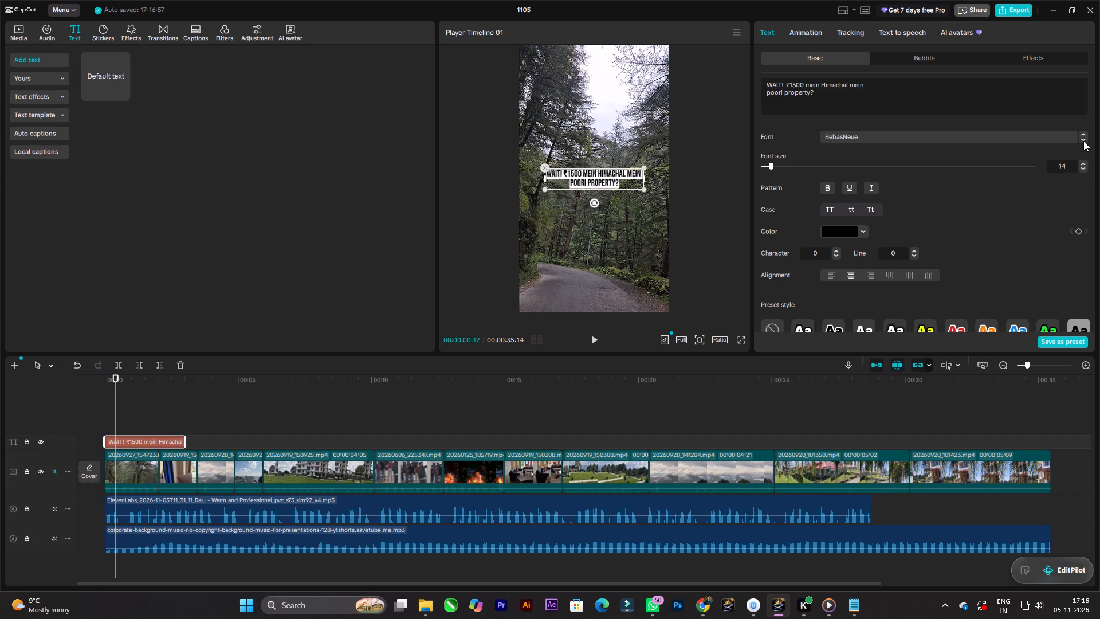
pyautogui.click(1083, 141)
pyautogui.click(1083, 141)
pyautogui.click(1083, 138)
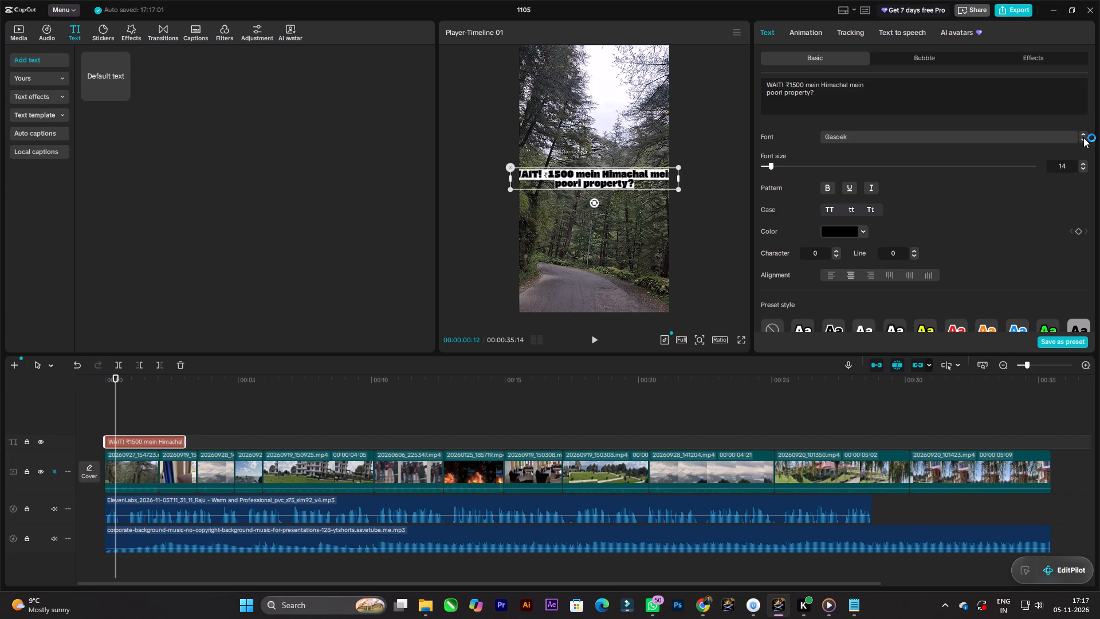
pyautogui.click(1083, 132)
pyautogui.click(1083, 132)
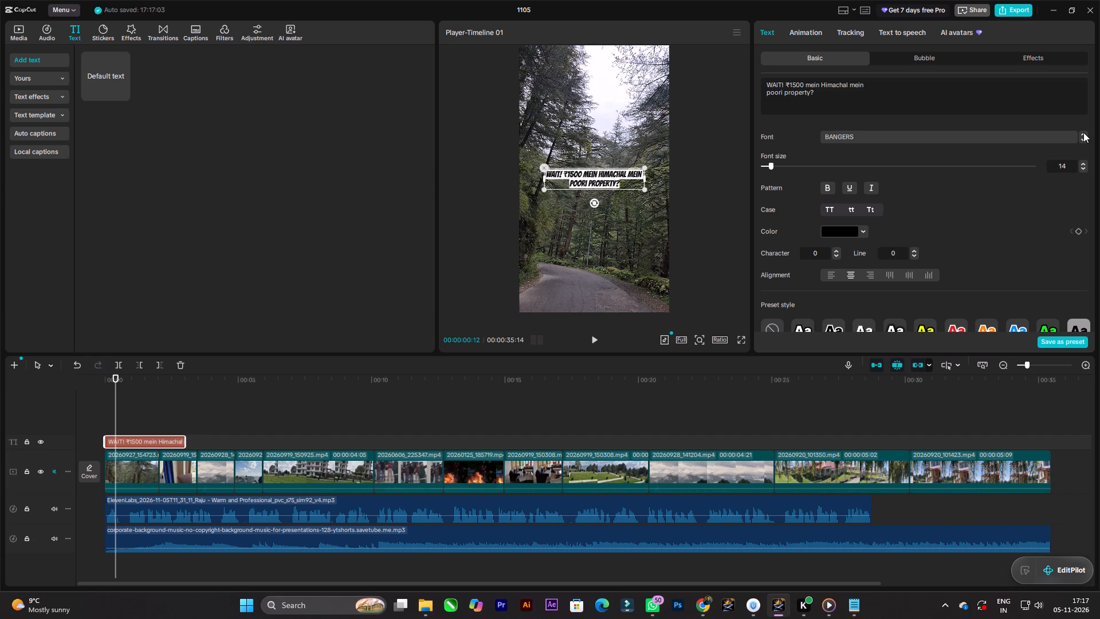
# Play the first clip in full-screen preview to check the restyled caption, and return to the editor.
pyautogui.click(701, 236)
pyautogui.click(749, 338)
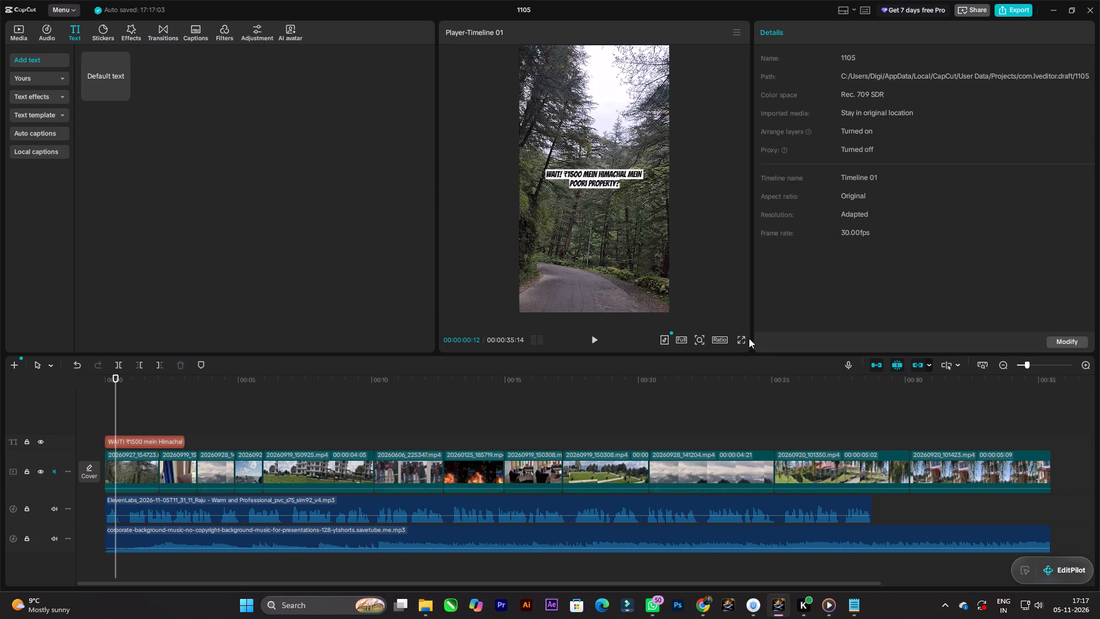
pyautogui.click(744, 338)
pyautogui.press('space')
pyautogui.press('space')
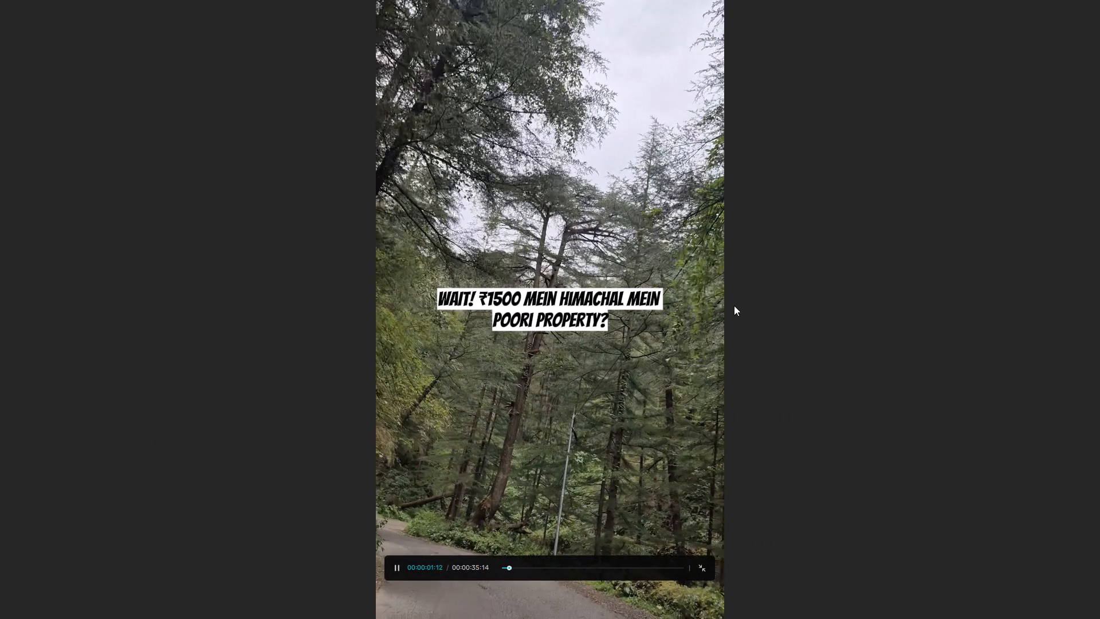
pyautogui.press('Escape')
pyautogui.click(709, 176)
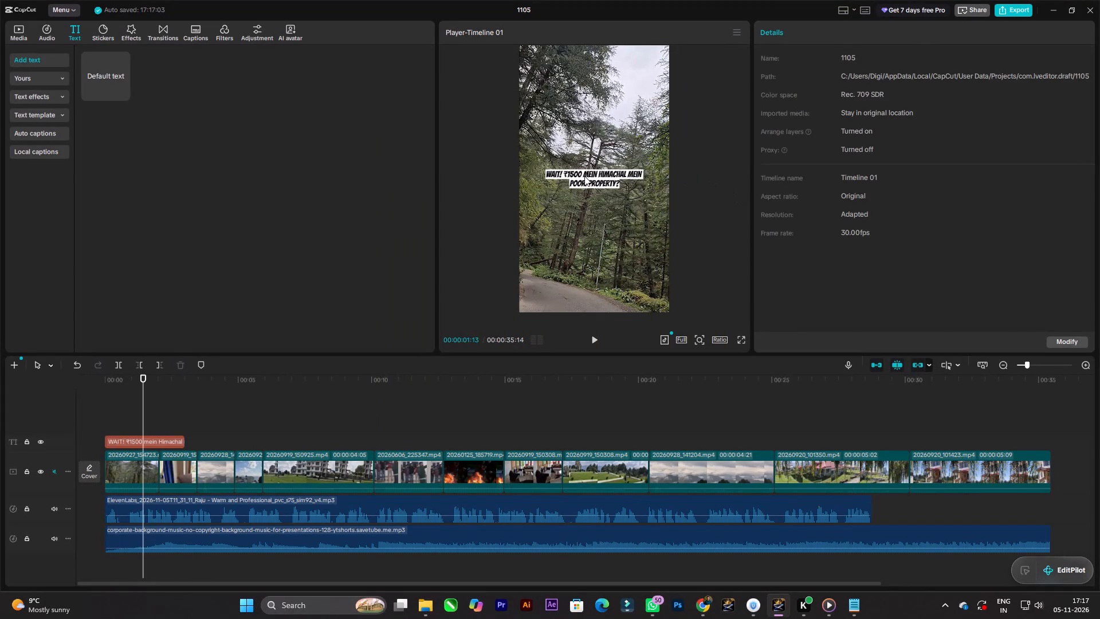
# Duplicate the opening caption, align the copy with the timeline start, and place it just below the original in the frame.
pyautogui.click(584, 176)
pyautogui.hotkey('ctrl', 'c')
pyautogui.hotkey('ctrl', 'v')
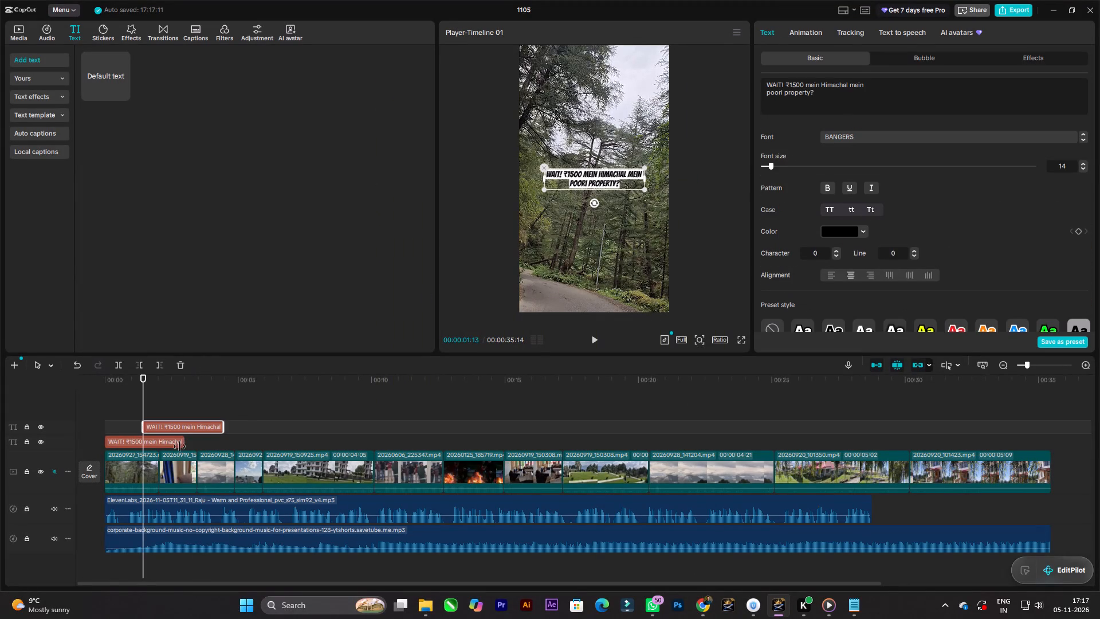
pyautogui.moveTo(185, 426); pyautogui.dragTo(111, 419)
pyautogui.moveTo(588, 181); pyautogui.dragTo(584, 214)
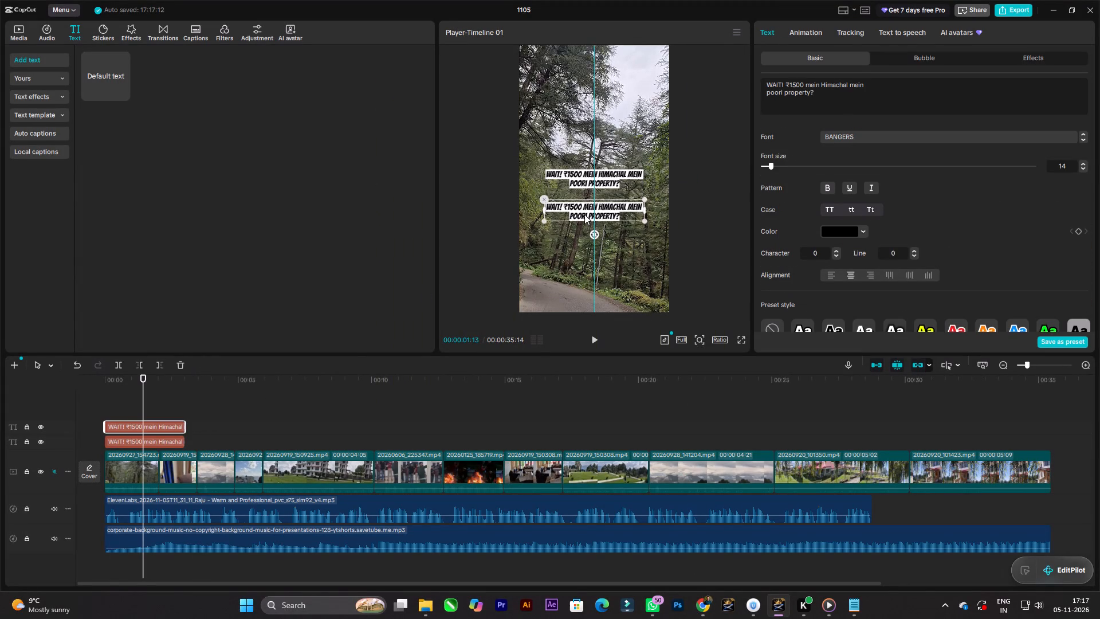
pyautogui.moveTo(584, 214); pyautogui.dragTo(584, 215)
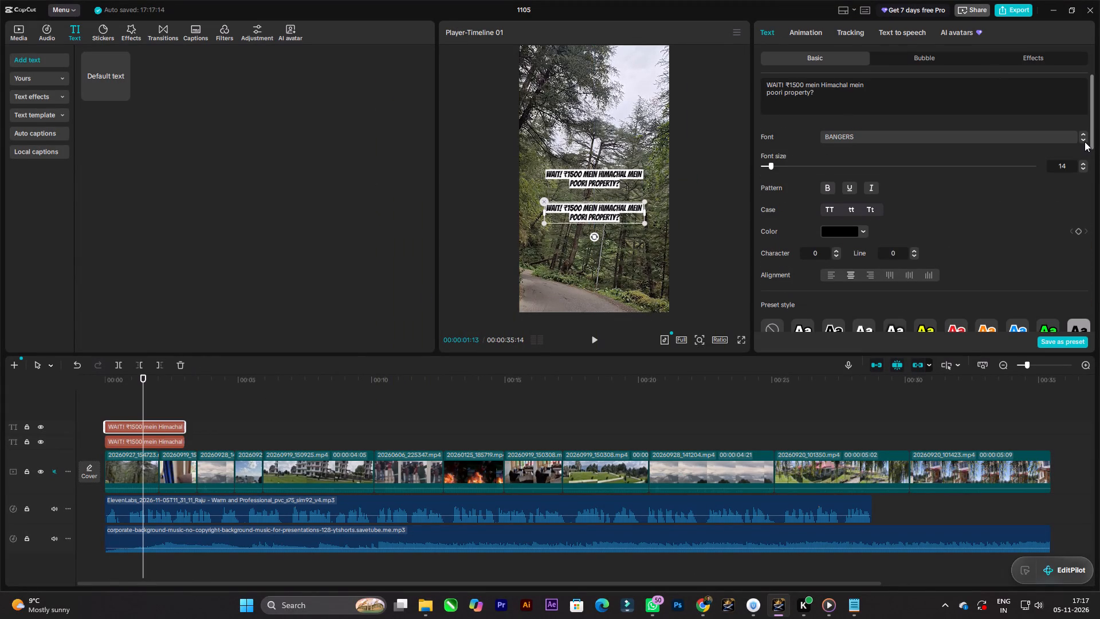
# Try different fonts on the duplicated caption, keeping font size 14, and settle on Quicksand.
pyautogui.click(1085, 139)
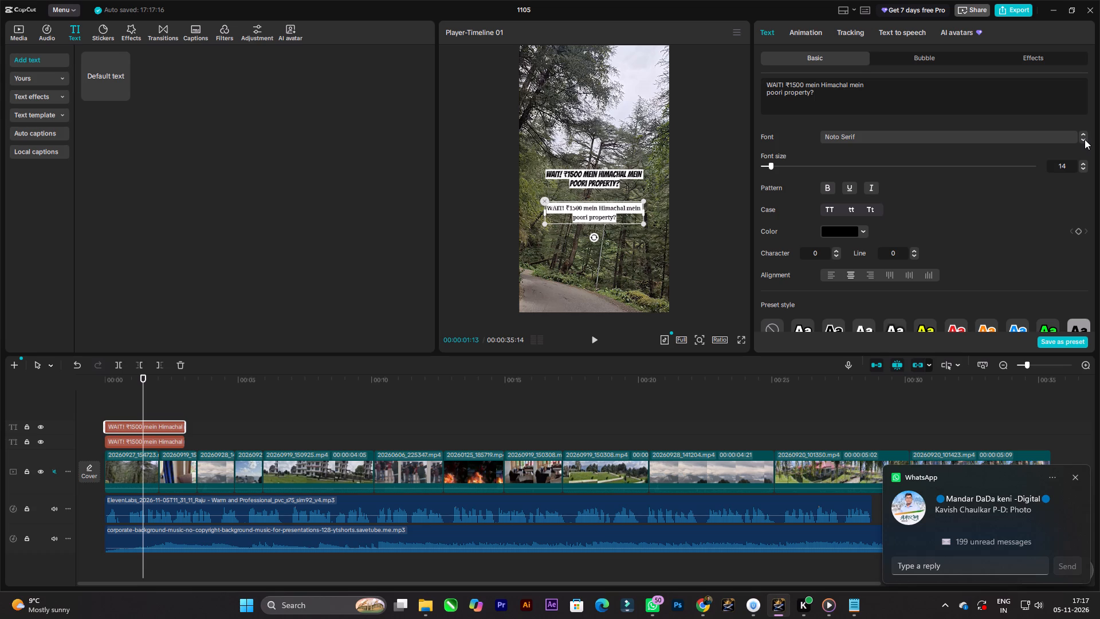
pyautogui.click(1085, 139)
pyautogui.doubleClick(1085, 139)
pyautogui.click(1085, 139)
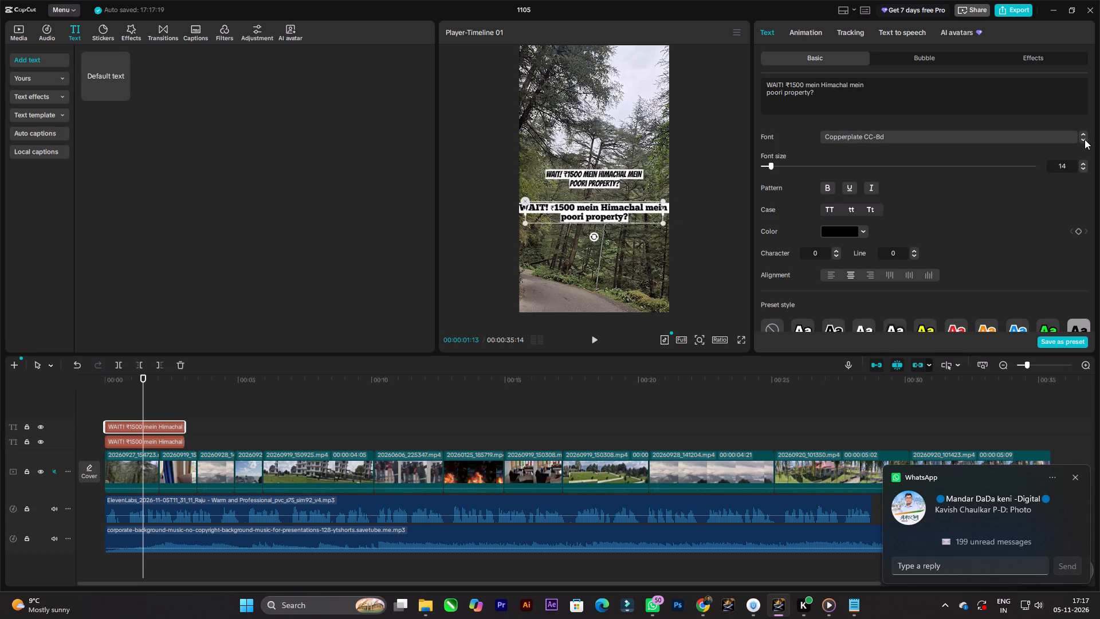
pyautogui.click(1085, 139)
pyautogui.click(1085, 139)
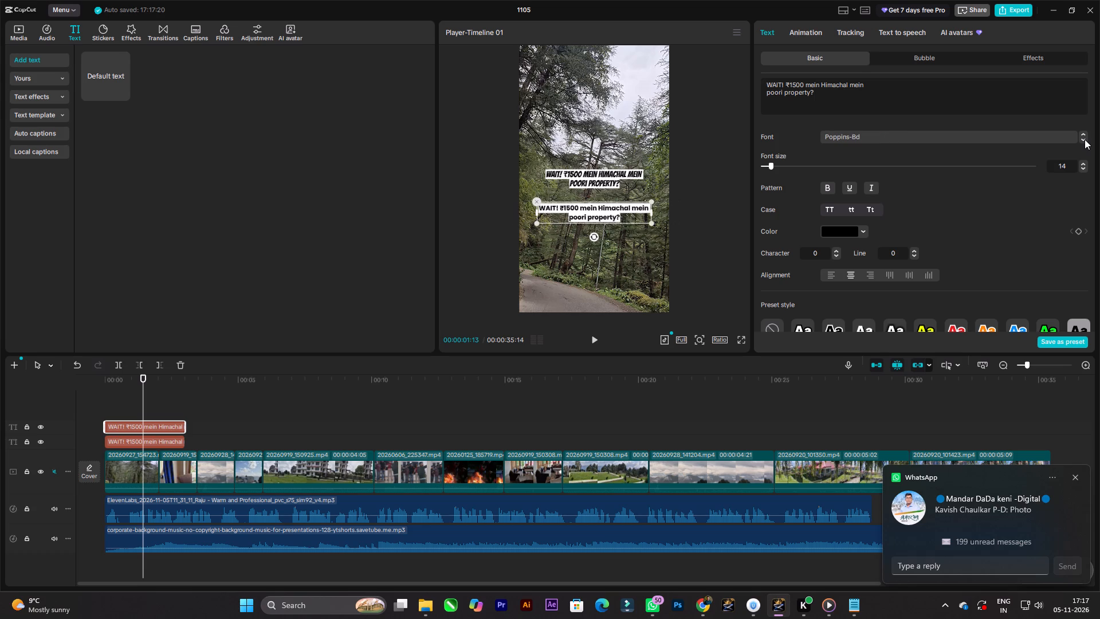
pyautogui.click(1085, 139)
pyautogui.click(1085, 139)
pyautogui.click(1085, 139)
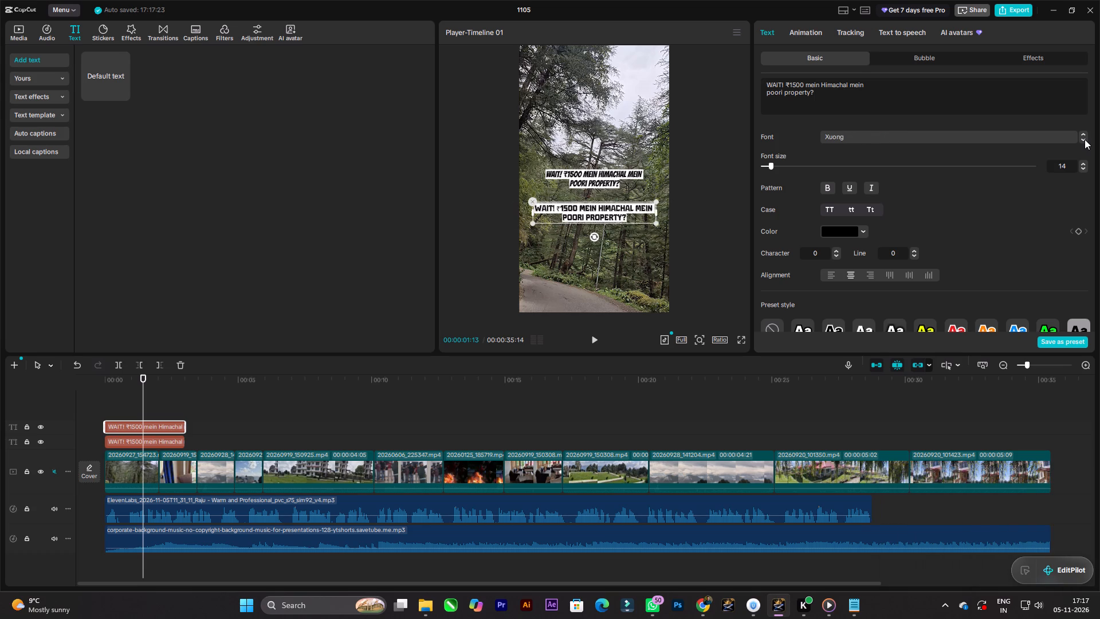
pyautogui.click(1085, 139)
pyautogui.click(1085, 139)
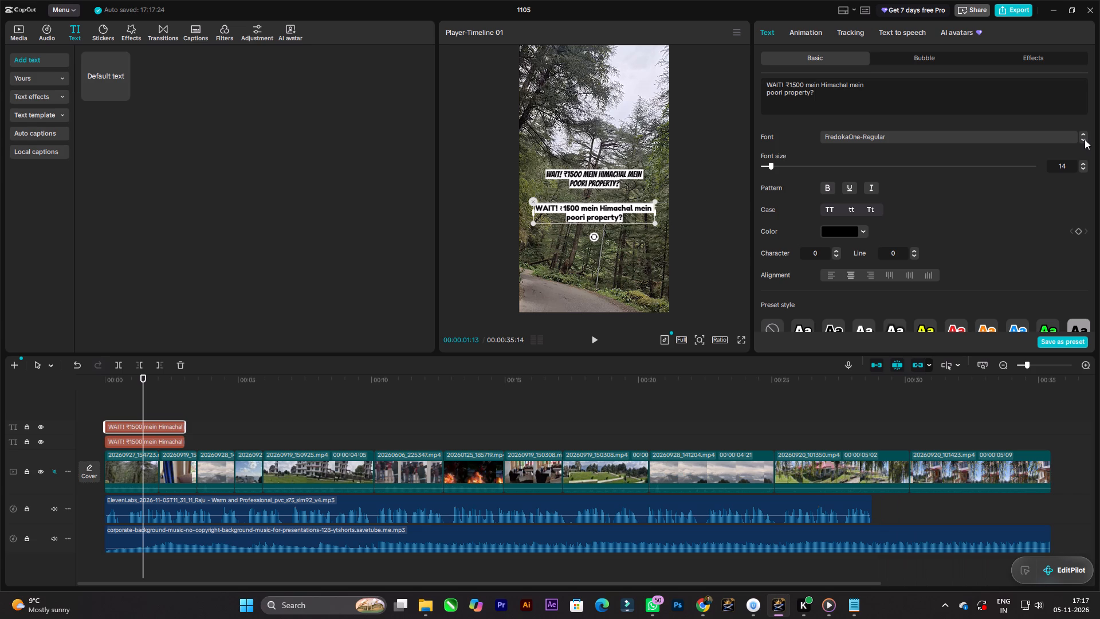
pyautogui.click(1085, 139)
pyautogui.click(1085, 139)
pyautogui.click(1085, 139)
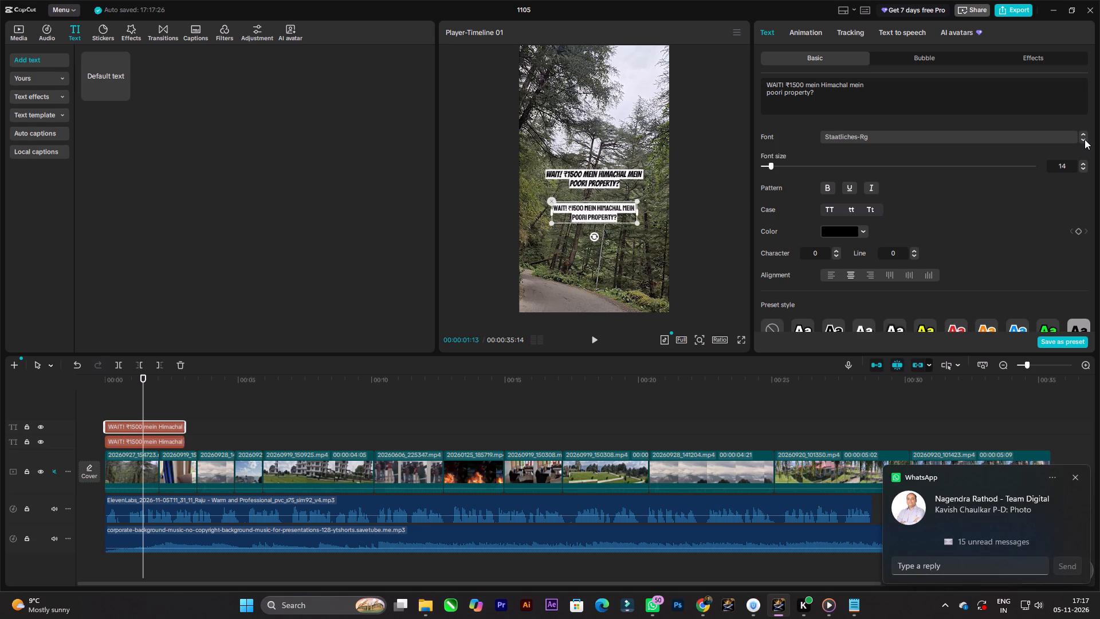
pyautogui.click(1085, 139)
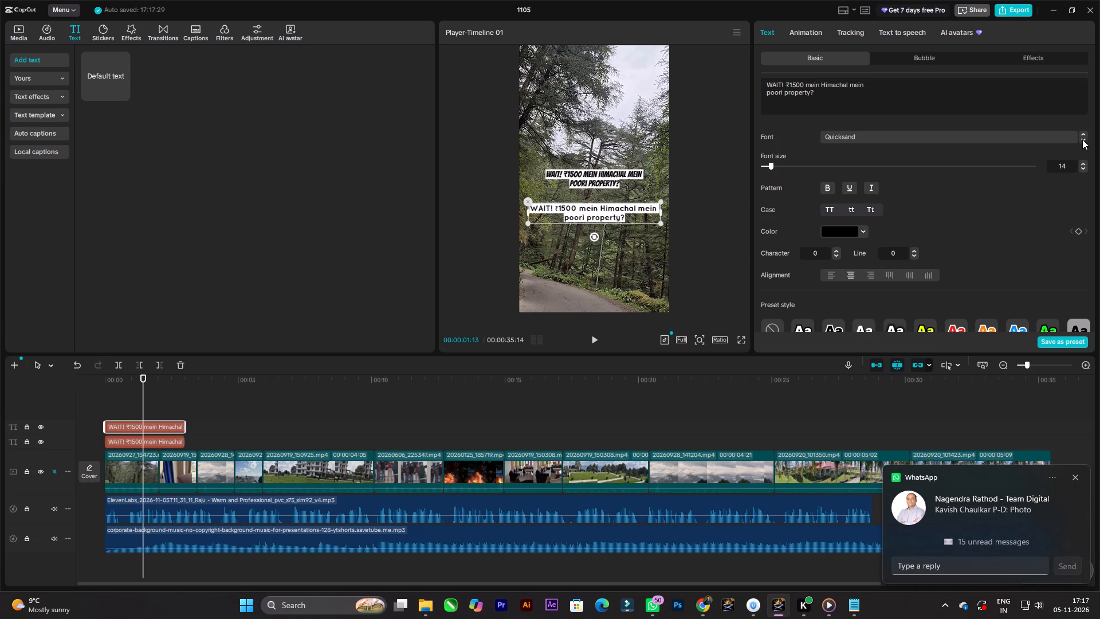
pyautogui.click(712, 201)
# Duplicate the Quicksand caption and place the copy just below it in the frame.
pyautogui.click(598, 209)
pyautogui.hotkey('ctrl', 'c')
pyautogui.hotkey('ctrl', 'v')
pyautogui.moveTo(604, 210); pyautogui.dragTo(598, 242)
# Try further fonts on the third, lowest caption copy, including PathwayGothicOne and GenEi, and open the full font list.
pyautogui.doubleClick(1084, 141)
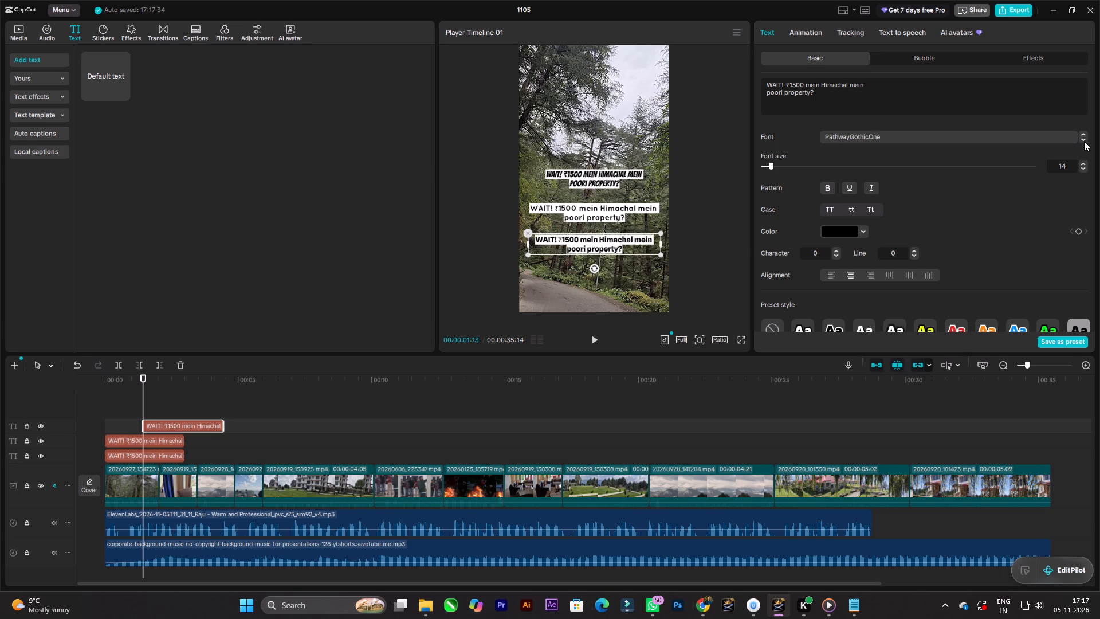
pyautogui.click(1084, 141)
pyautogui.doubleClick(1084, 141)
pyautogui.click(1084, 141)
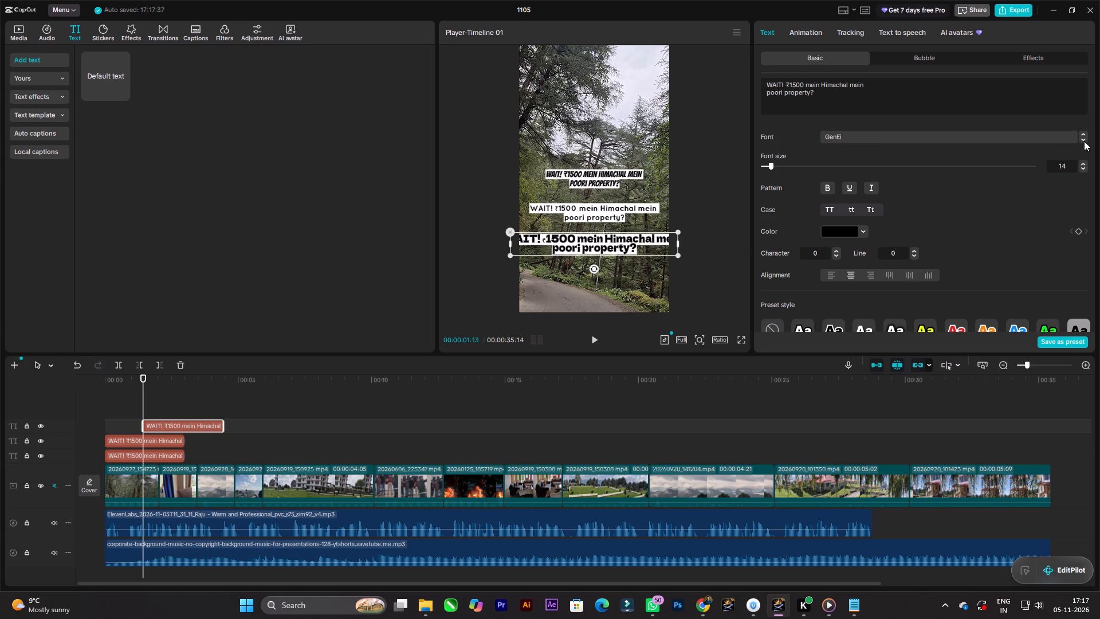
pyautogui.click(869, 135)
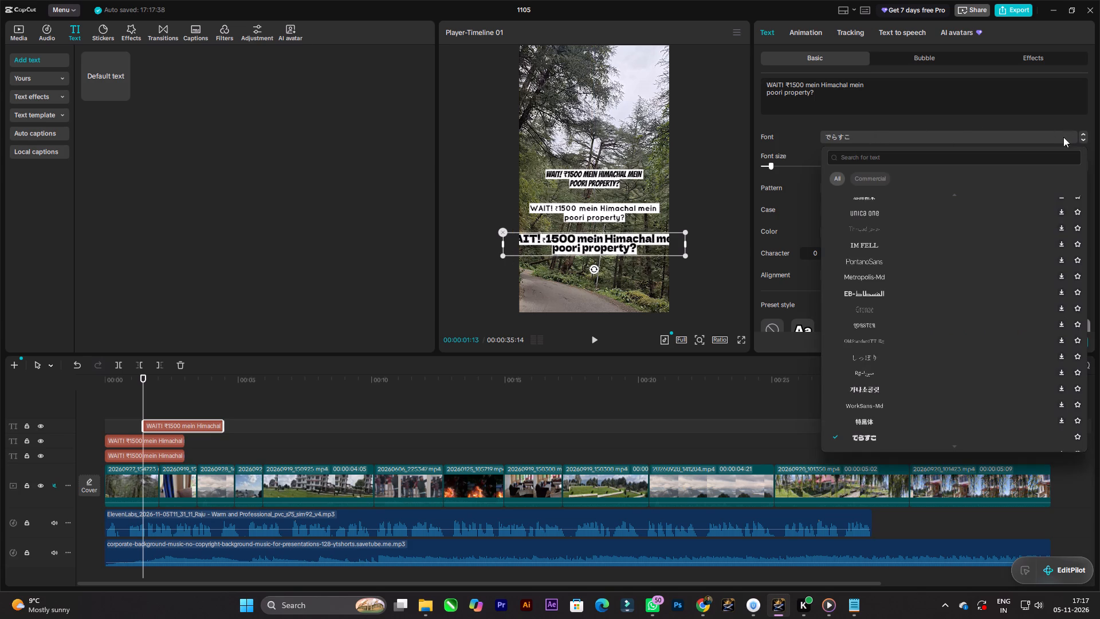
# Search the fonts for "poppi" and set the lowest caption copy's font to Poppins SemiBold.
pyautogui.click(869, 155)
pyautogui.write('poppi')
pyautogui.press('Return')
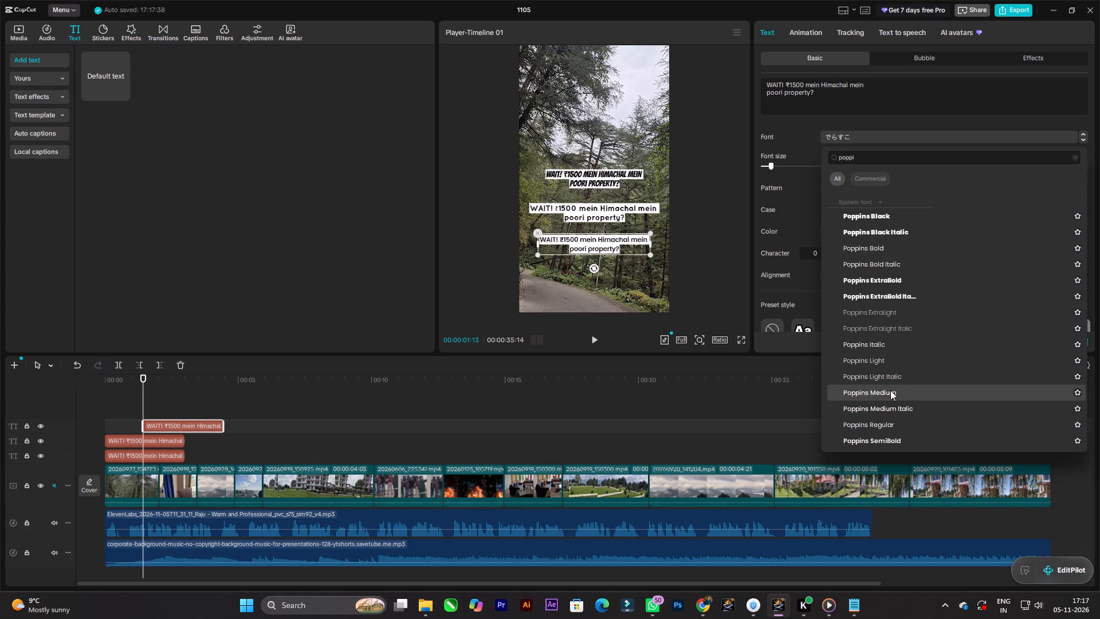
pyautogui.scroll(-2, 898, 433)
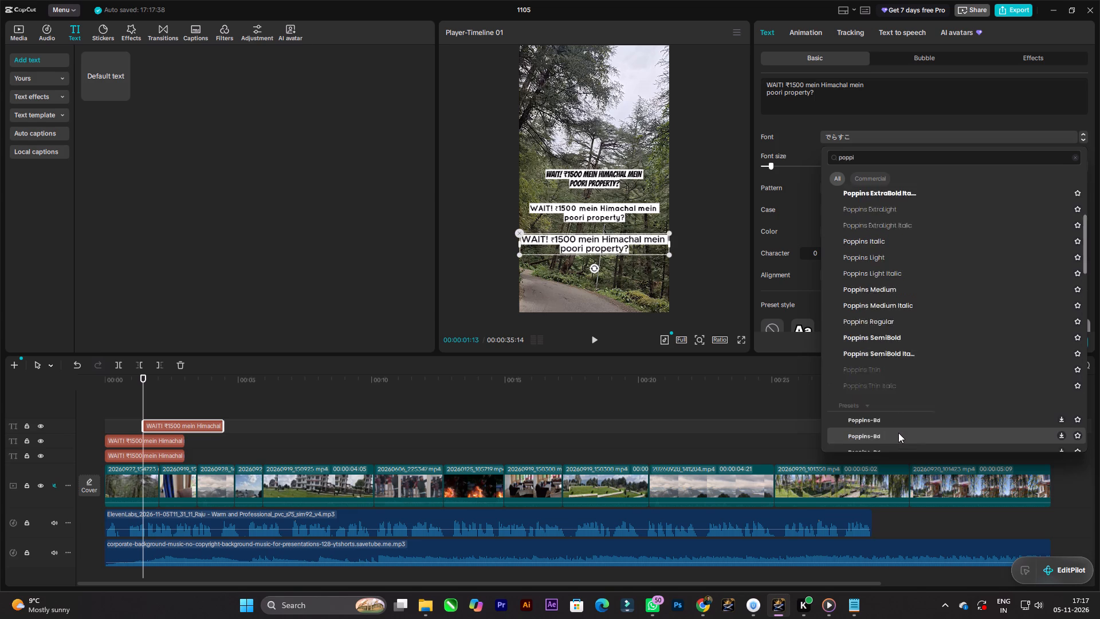
pyautogui.scroll(-1, 898, 433)
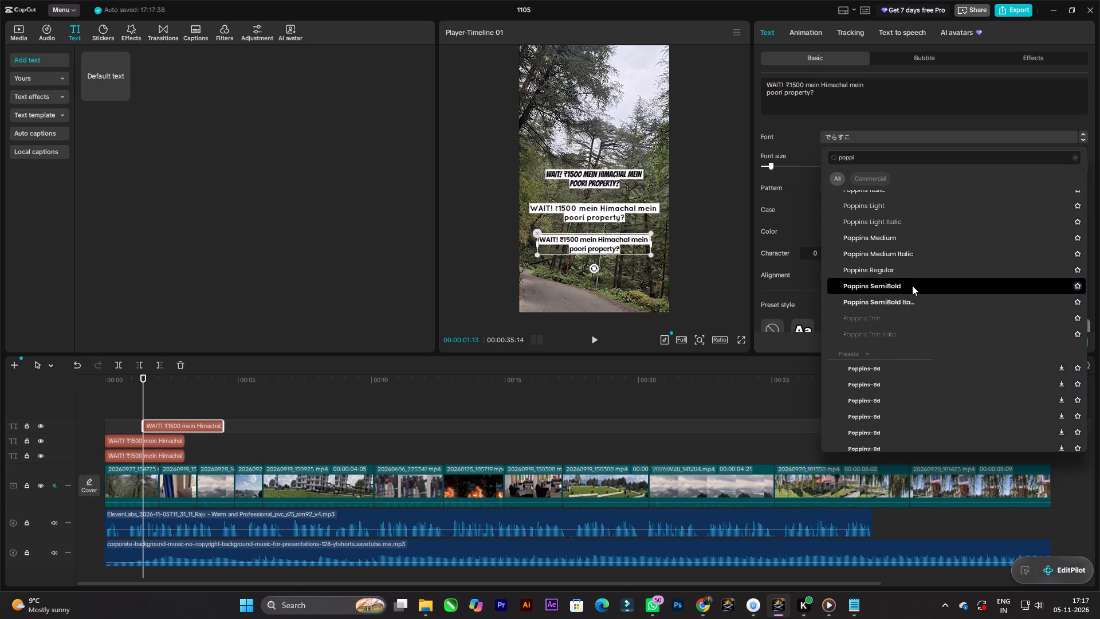
pyautogui.click(912, 285)
pyautogui.click(717, 204)
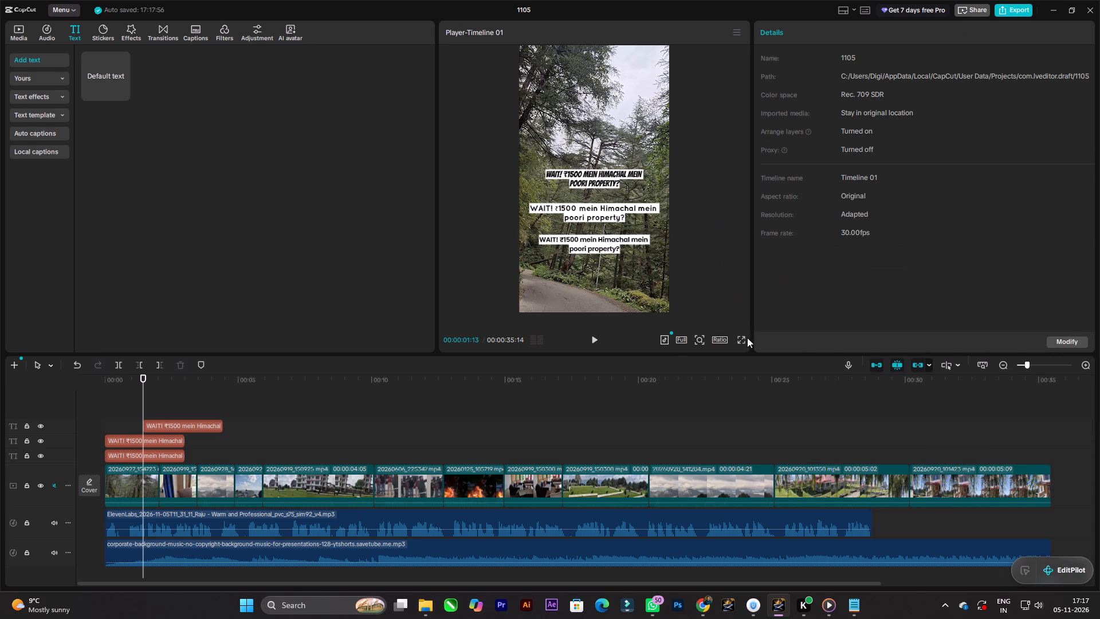
# Enlarge the video preview and take a screenshot of the whole frame with the three caption font options.
pyautogui.moveTo(663, 355); pyautogui.dragTo(664, 491)
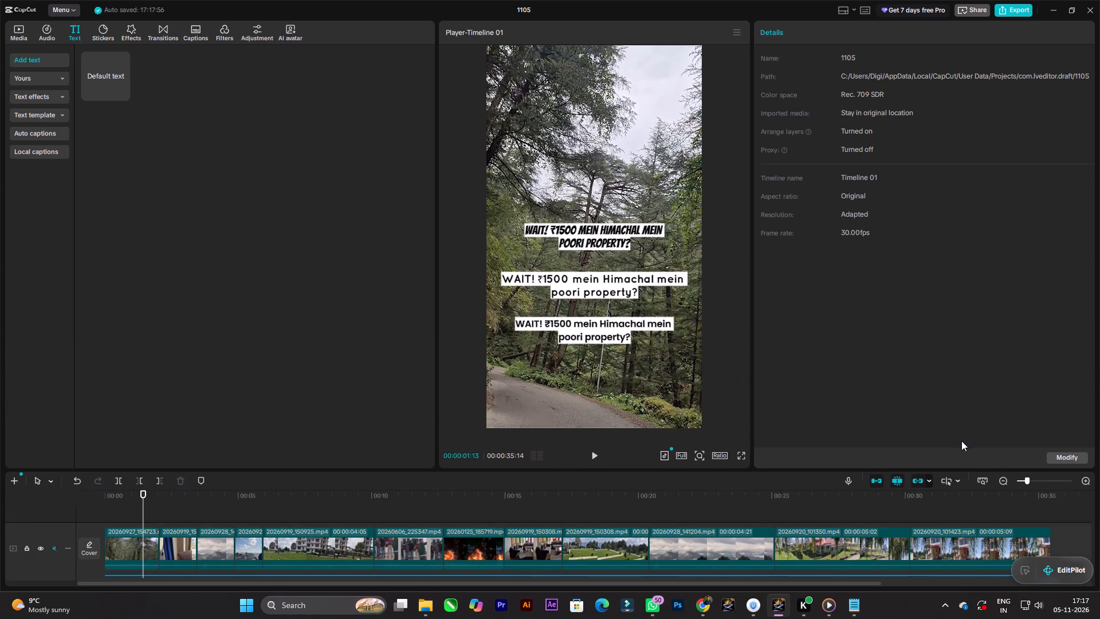
pyautogui.press('Print')
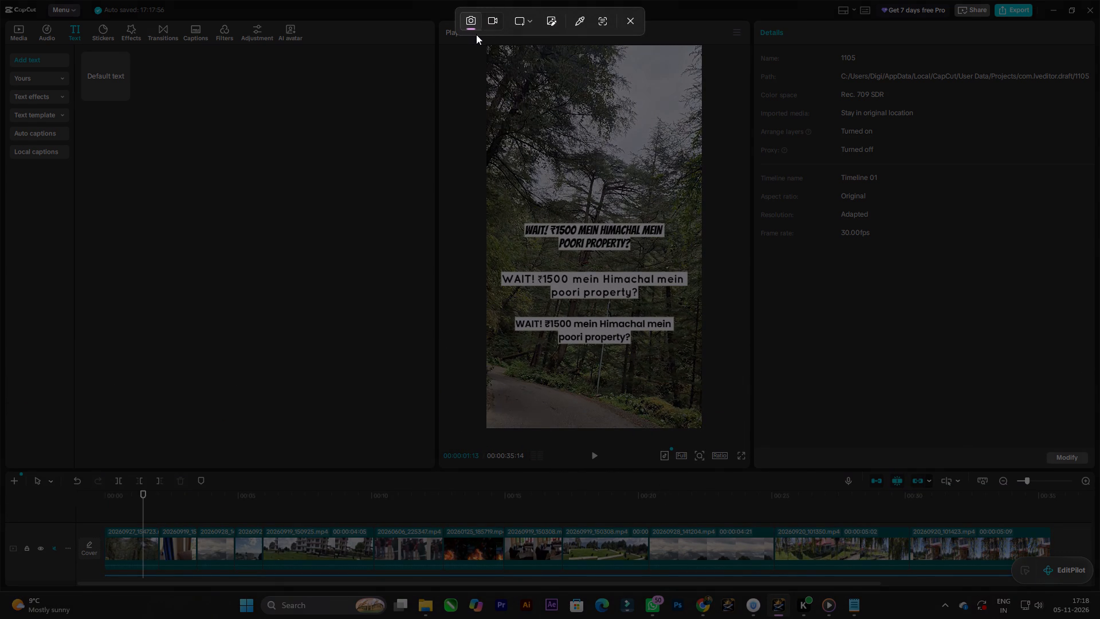
pyautogui.moveTo(481, 42); pyautogui.dragTo(706, 437)
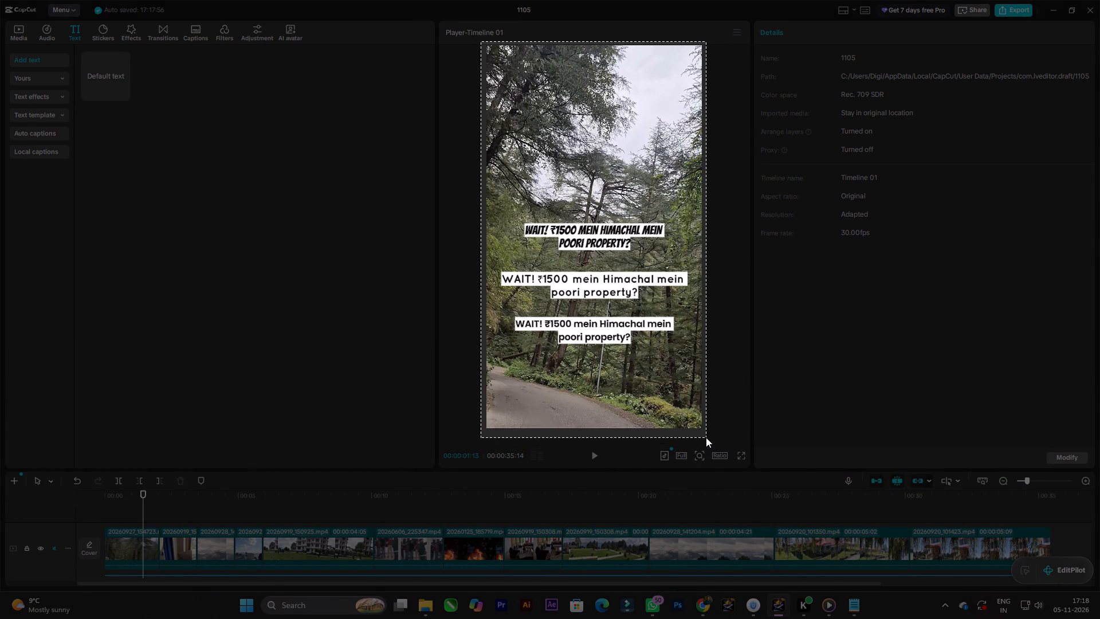
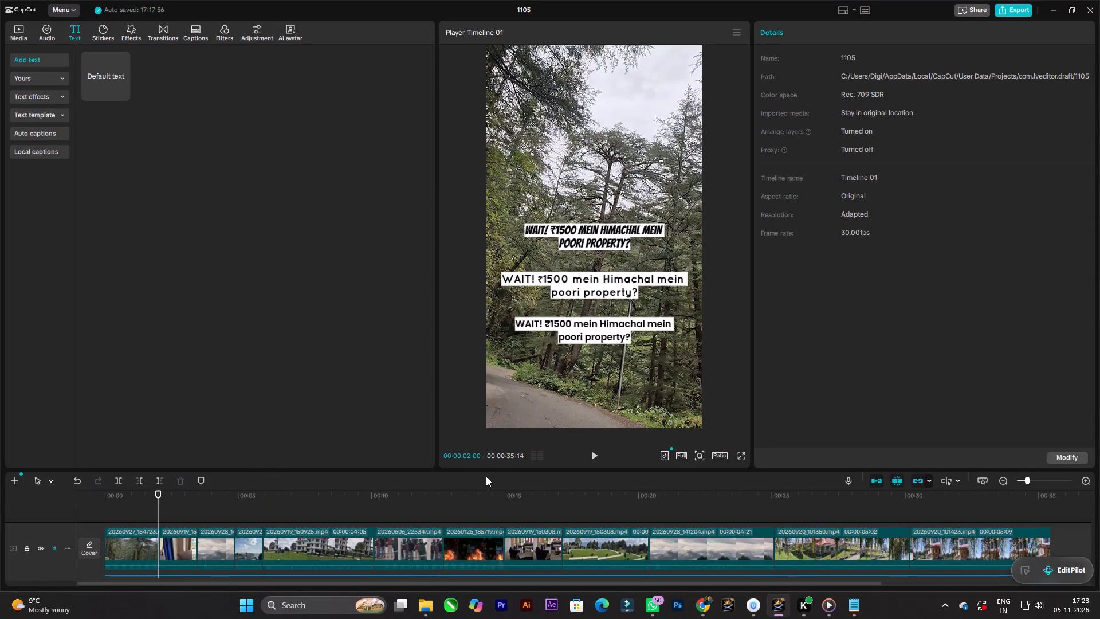
# Enlarge the timeline area and delete the two non-Poppins versions of the opening caption, including the BANGERS one.
pyautogui.moveTo(488, 471); pyautogui.dragTo(512, 293)
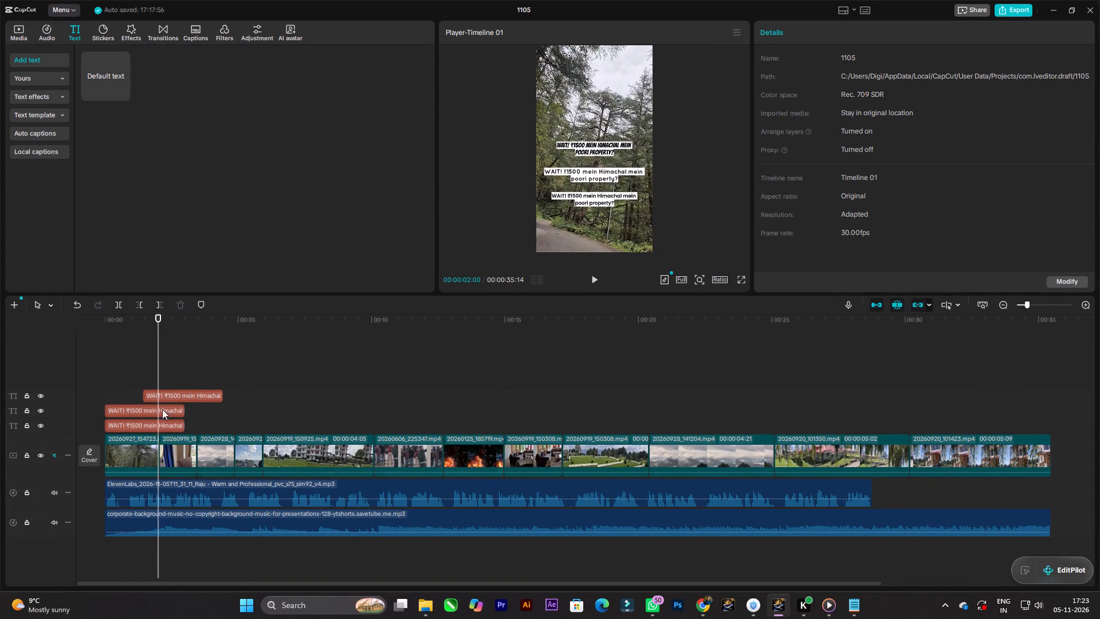
pyautogui.click(203, 381)
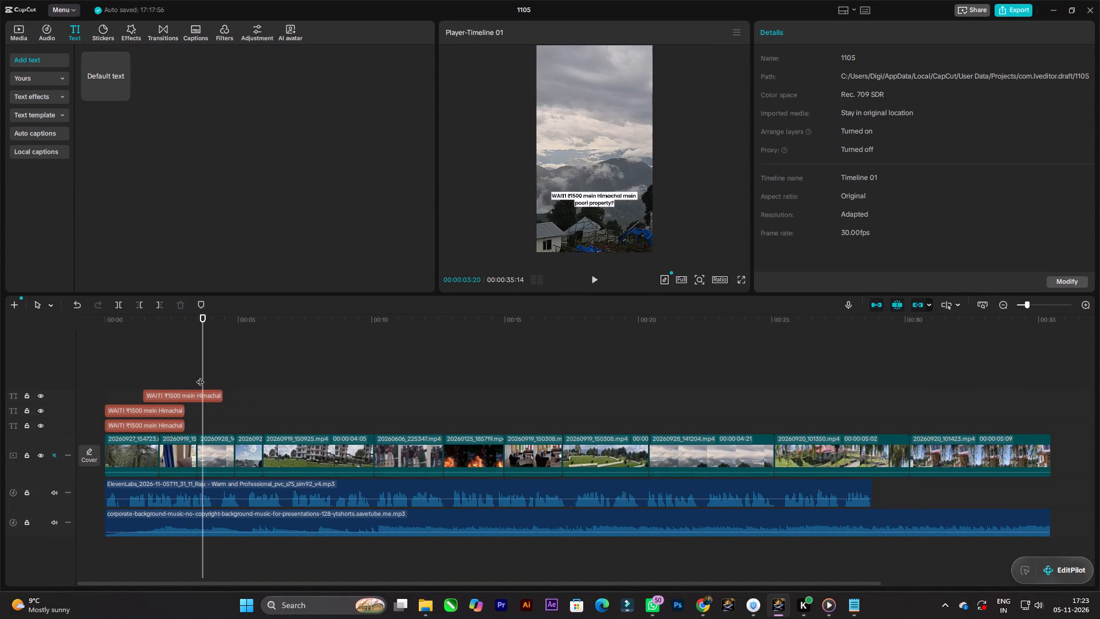
pyautogui.moveTo(203, 363); pyautogui.dragTo(10, 353)
pyautogui.click(143, 424)
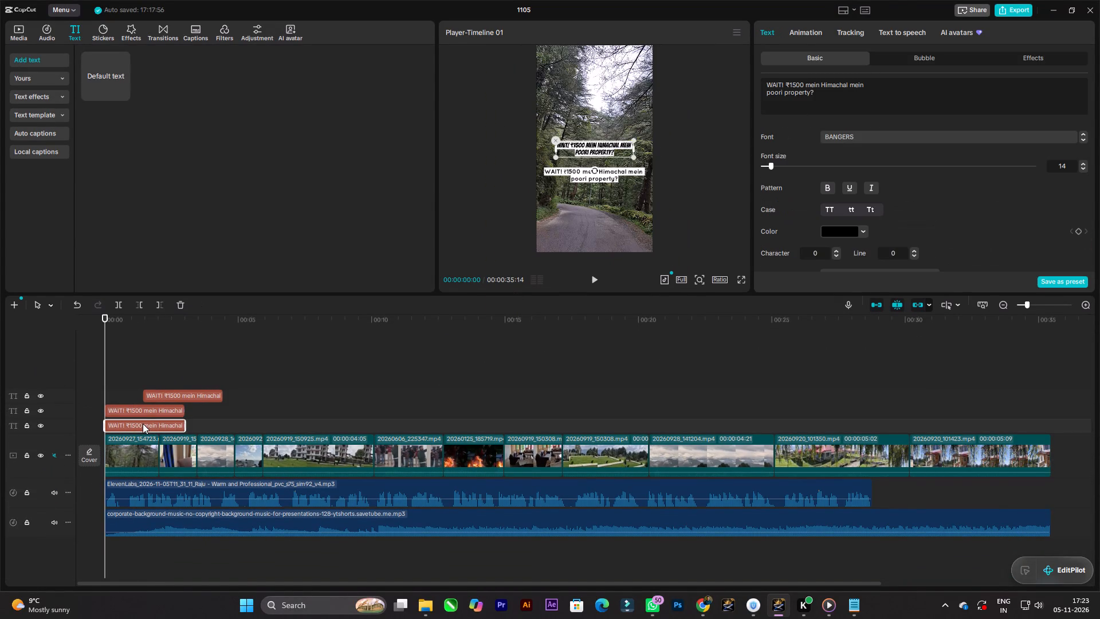
pyautogui.press('Delete')
pyautogui.click(146, 424)
pyautogui.press('Delete')
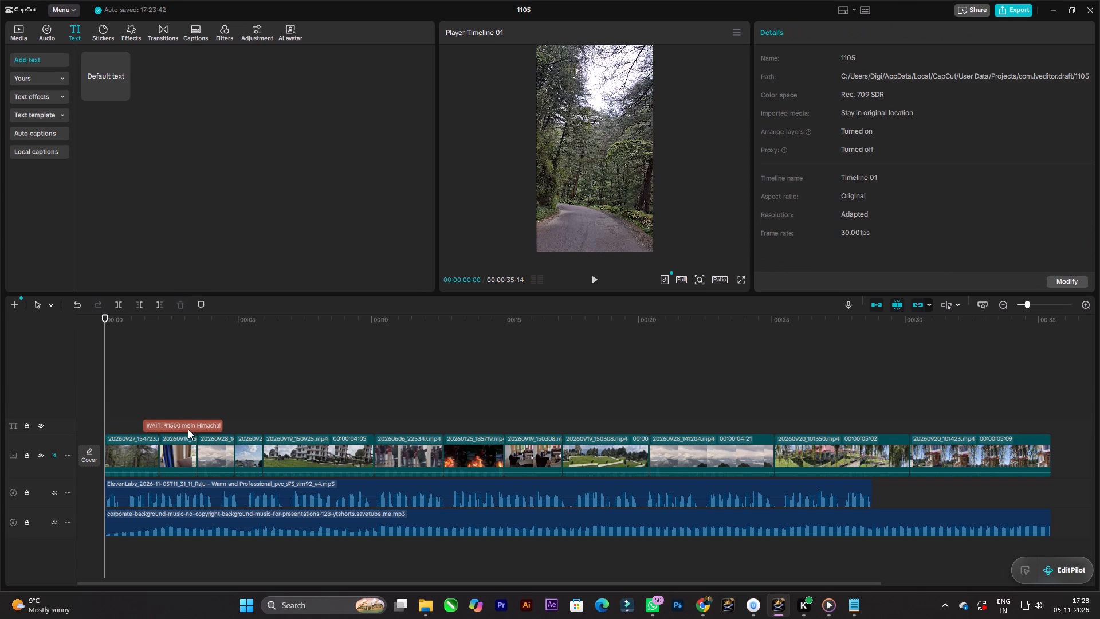
# Move the remaining Poppins SemiBold caption clip to the very start of the timeline.
pyautogui.moveTo(192, 425); pyautogui.dragTo(80, 424)
pyautogui.press('space')
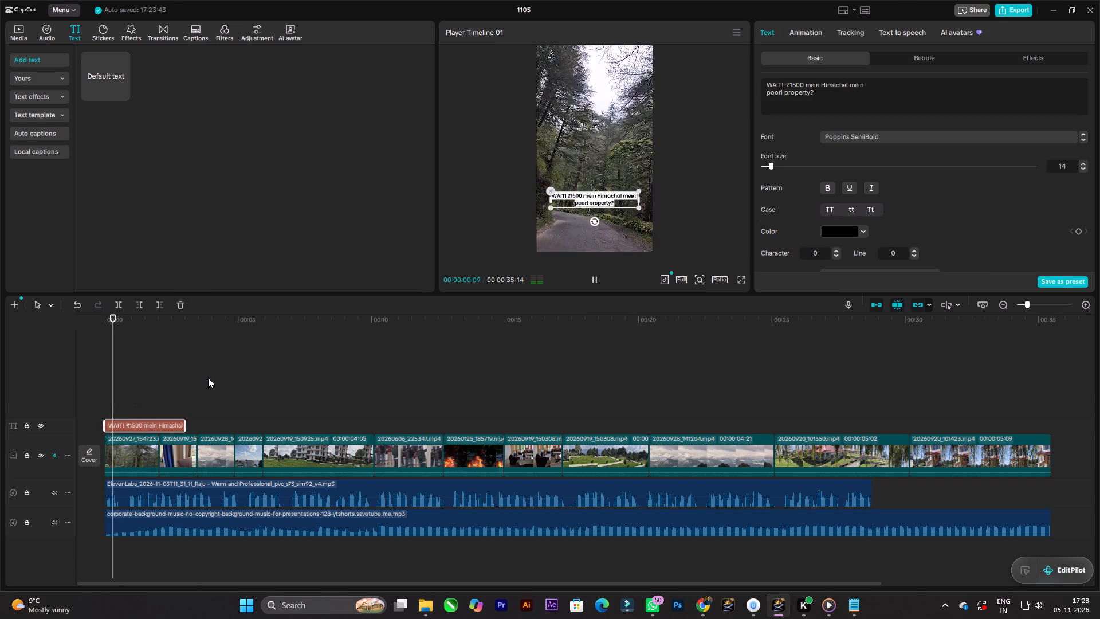
pyautogui.press('space')
# Raise the opening caption to about the middle of the frame, keeping it horizontally centred, and play it briefly.
pyautogui.moveTo(601, 203); pyautogui.dragTo(602, 155)
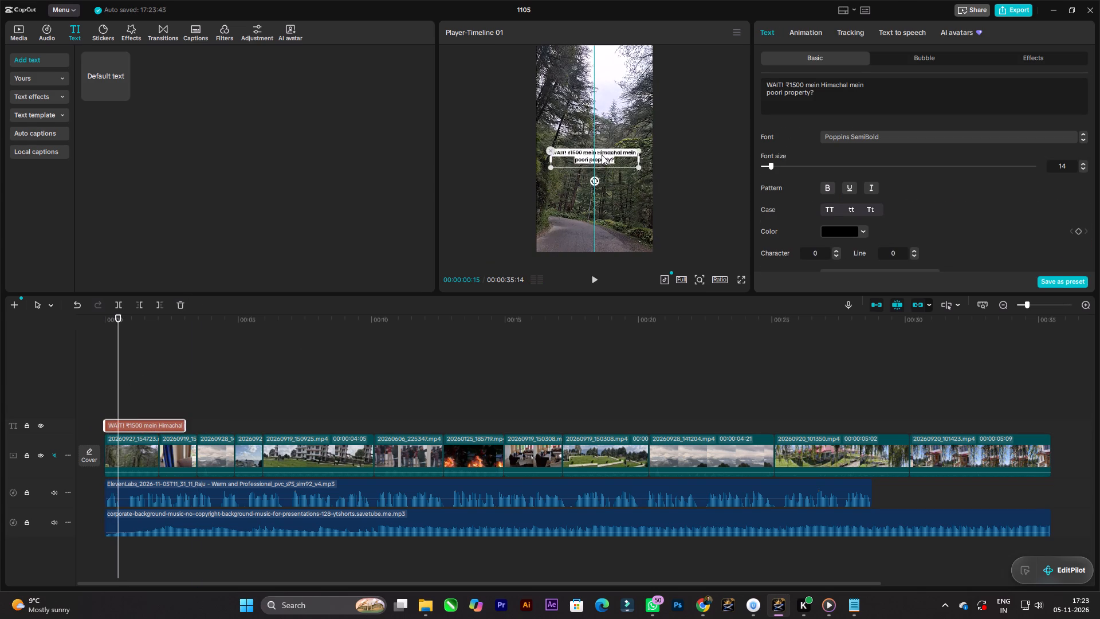
pyautogui.moveTo(602, 155); pyautogui.dragTo(601, 151)
pyautogui.press('space')
pyautogui.press('space')
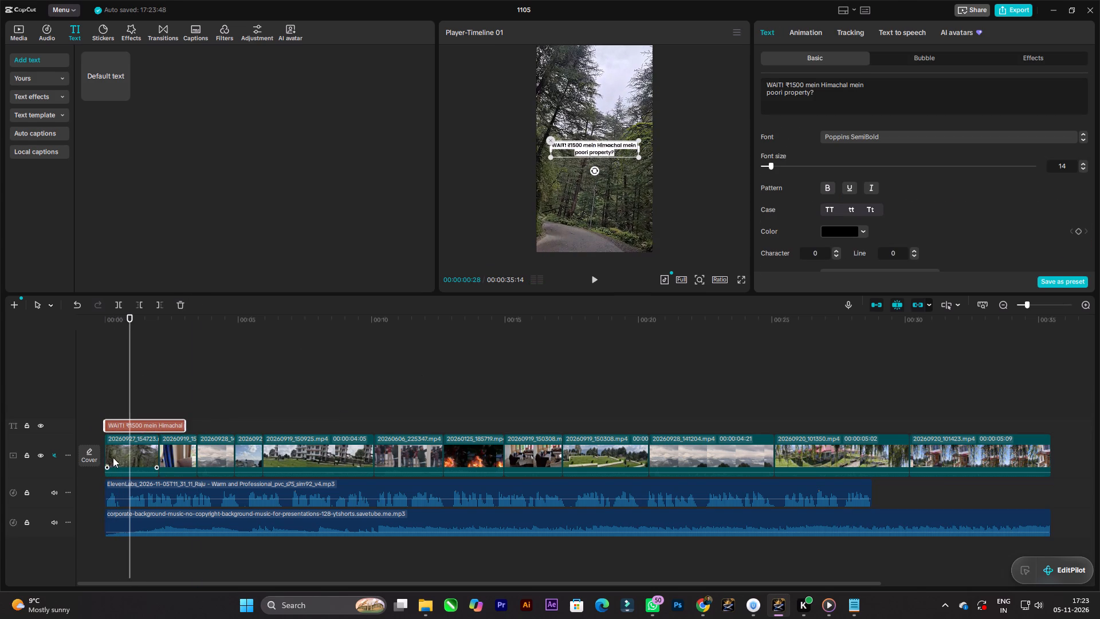
pyautogui.press('space')
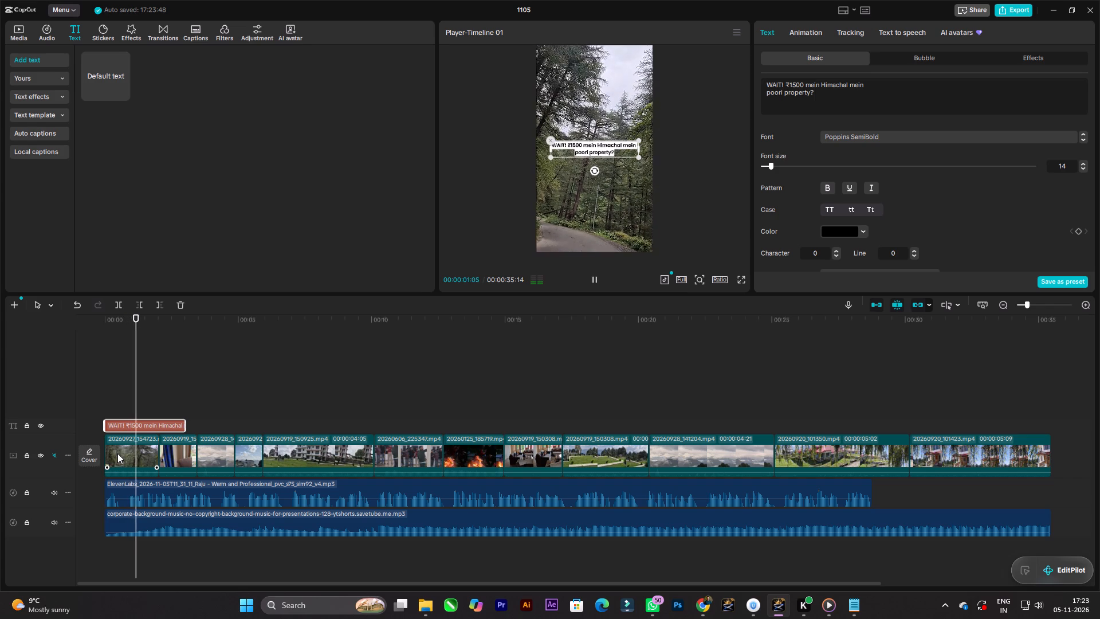
pyautogui.press('space')
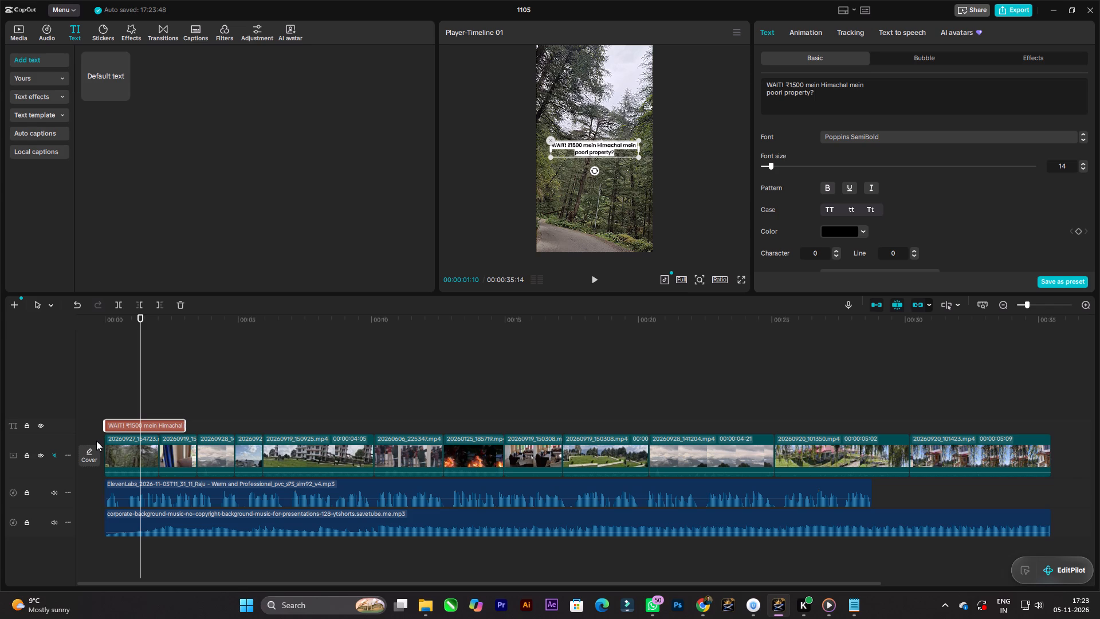
# Enlarge the video preview and replay the first few seconds from the start to check the opening caption against the voiceover.
pyautogui.moveTo(548, 293); pyautogui.dragTo(549, 370)
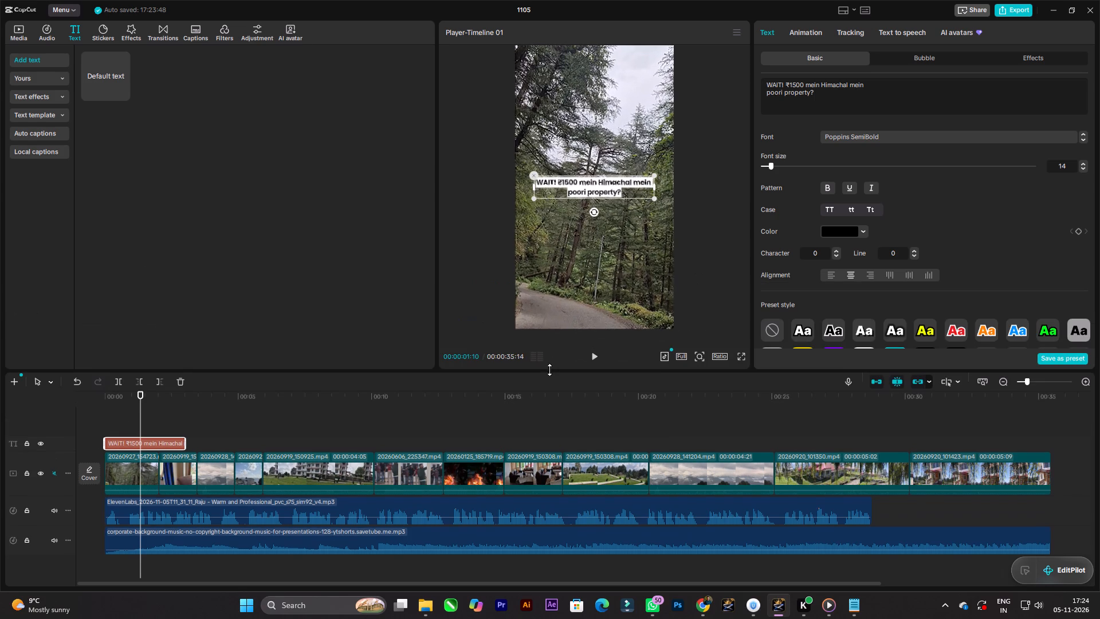
pyautogui.moveTo(549, 370); pyautogui.dragTo(549, 382)
pyautogui.click(548, 385)
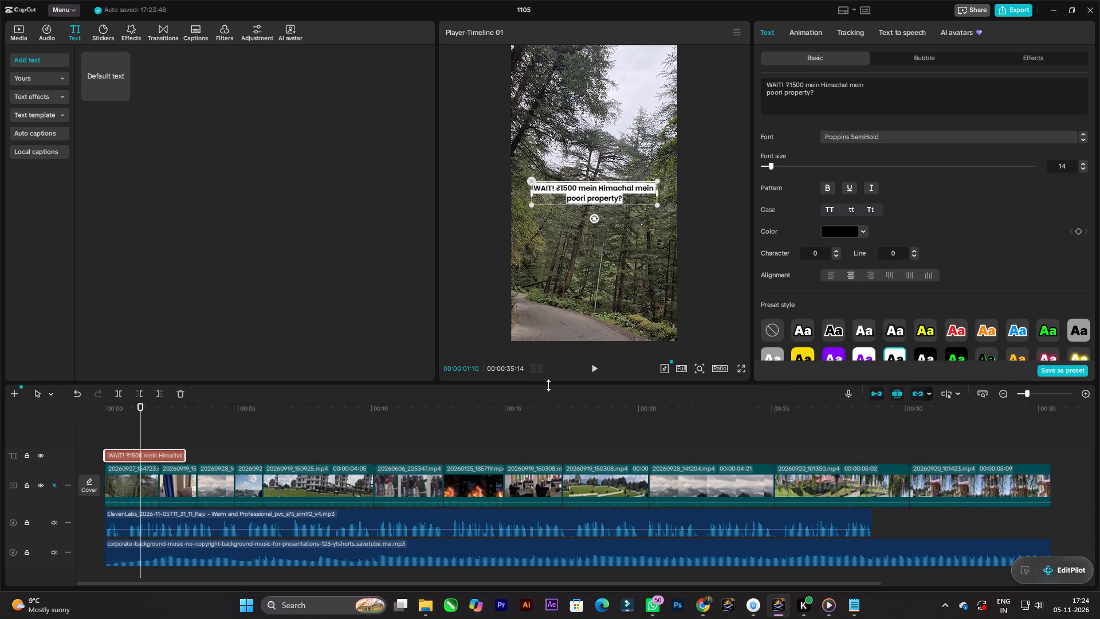
pyautogui.moveTo(141, 409); pyautogui.dragTo(110, 433)
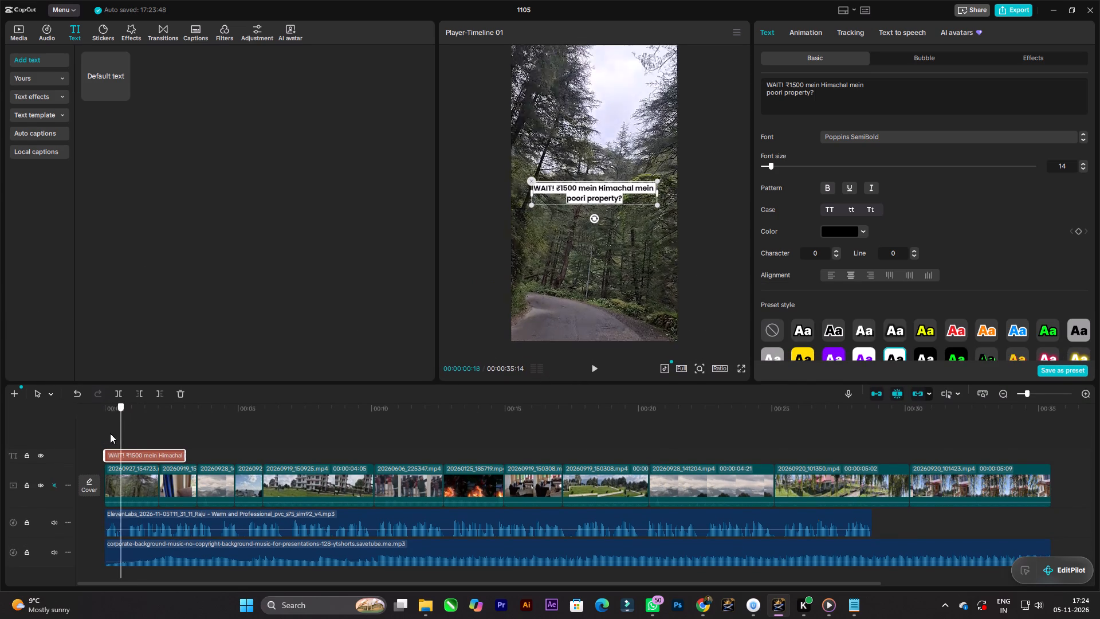
pyautogui.moveTo(110, 433); pyautogui.dragTo(31, 438)
pyautogui.press('space')
pyautogui.press('space')
pyautogui.press('space')
pyautogui.press('space')
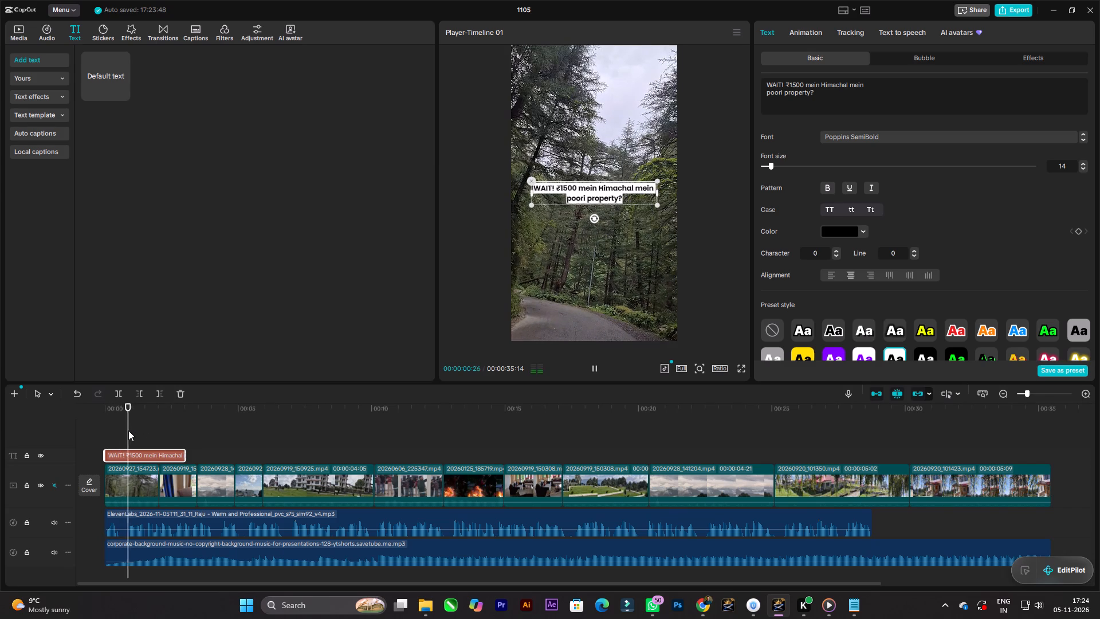
pyautogui.press('space')
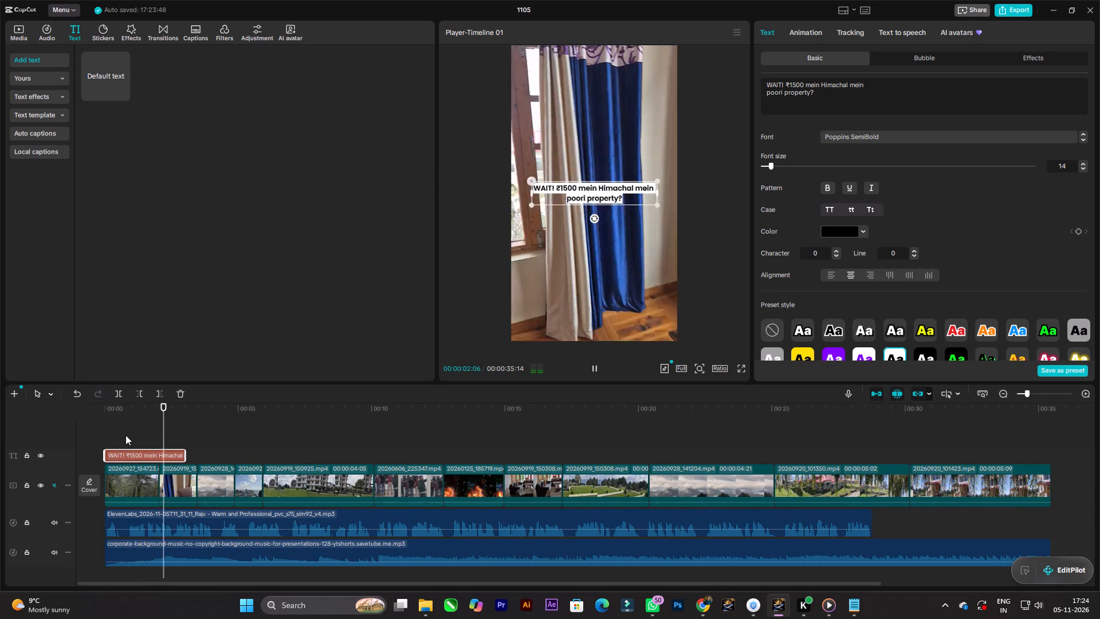
pyautogui.press('space')
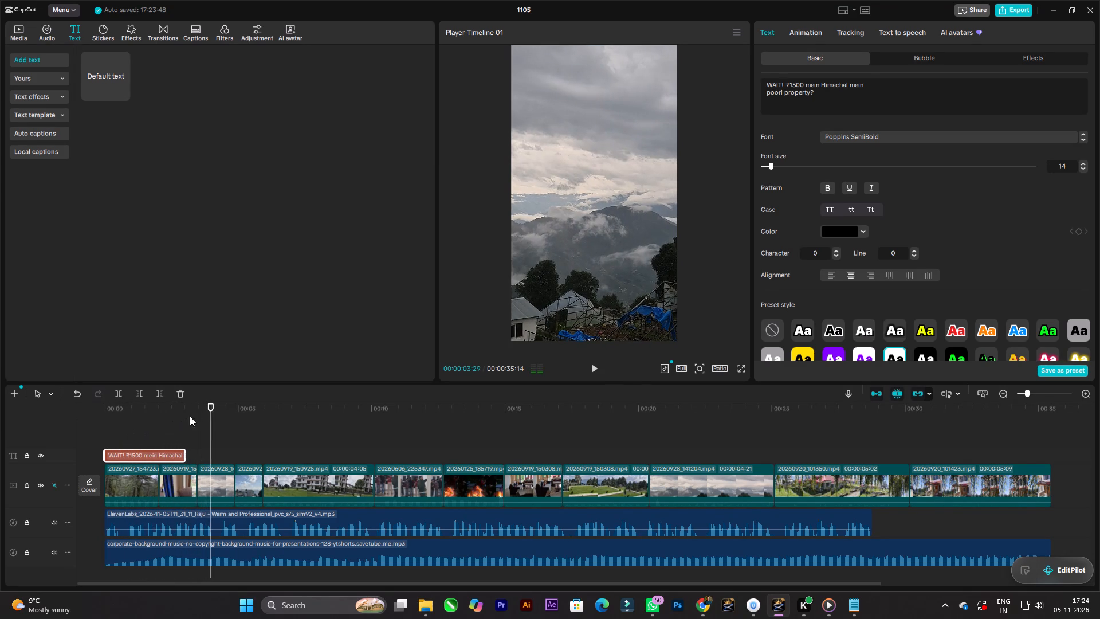
pyautogui.moveTo(210, 411); pyautogui.dragTo(0, 418)
pyautogui.press('space')
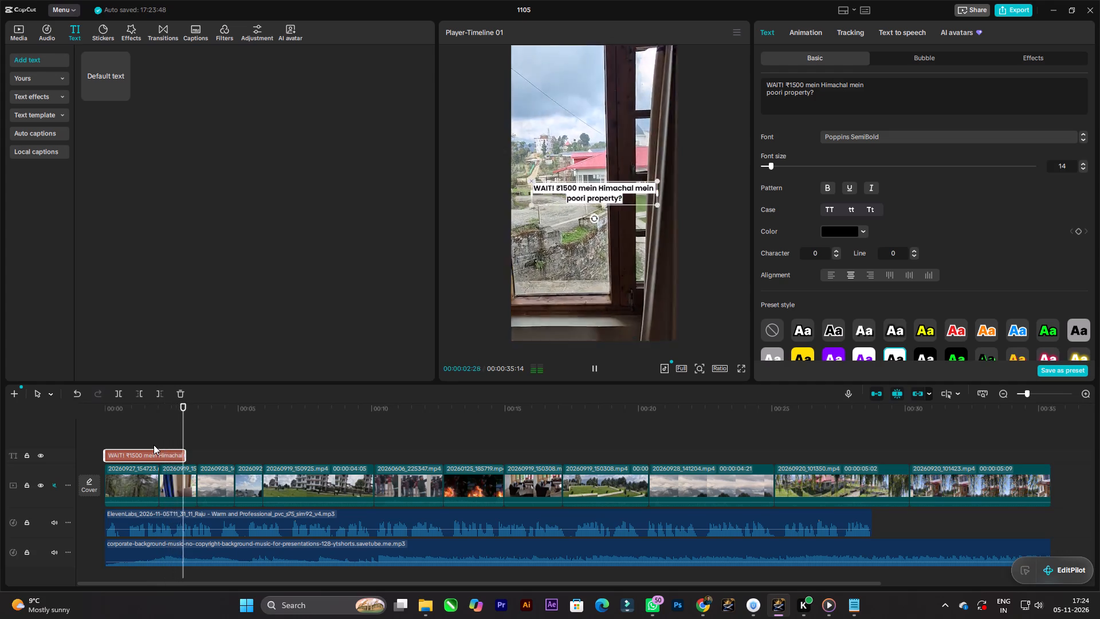
pyautogui.press('space')
pyautogui.moveTo(206, 413); pyautogui.dragTo(39, 404)
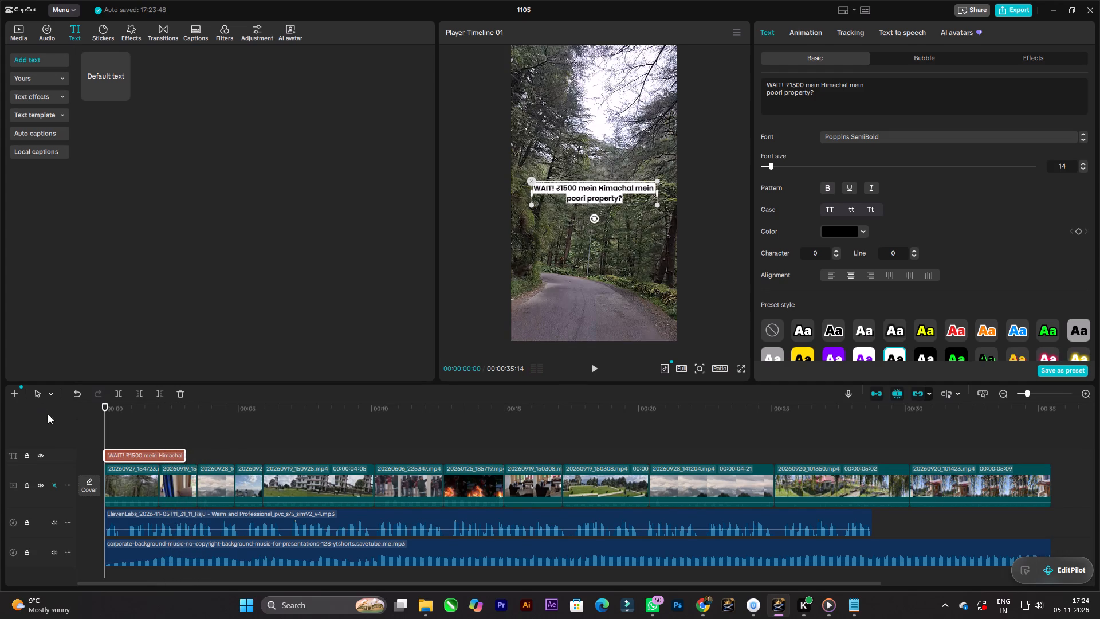
pyautogui.keyDown('ctrl'); pyautogui.scroll(16, 82, 424); pyautogui.keyUp('ctrl')
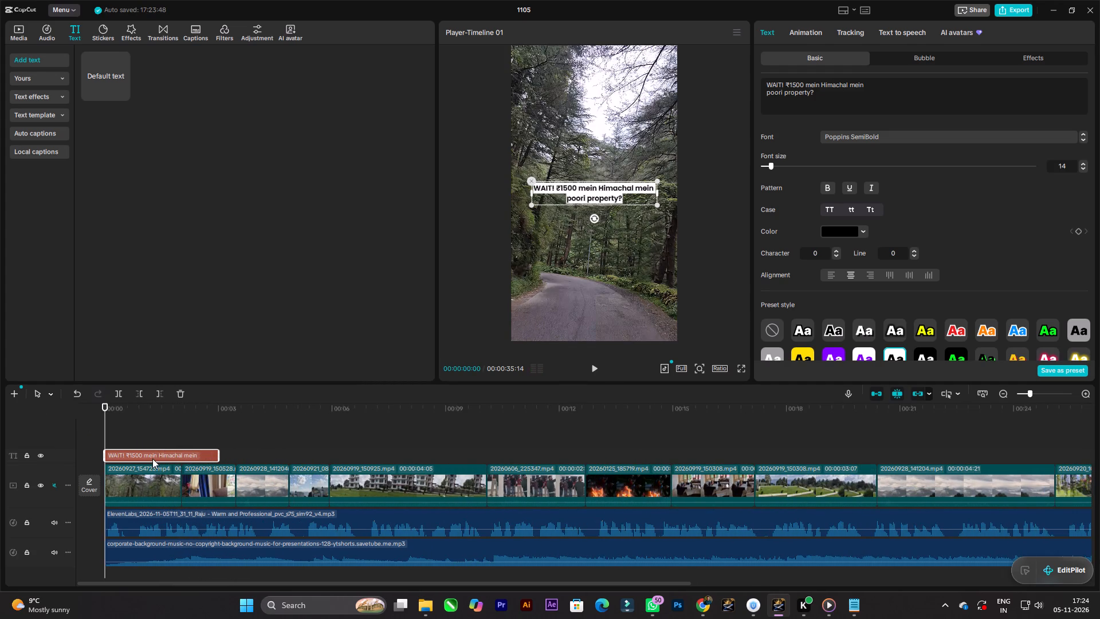
pyautogui.press('space')
pyautogui.press('space')
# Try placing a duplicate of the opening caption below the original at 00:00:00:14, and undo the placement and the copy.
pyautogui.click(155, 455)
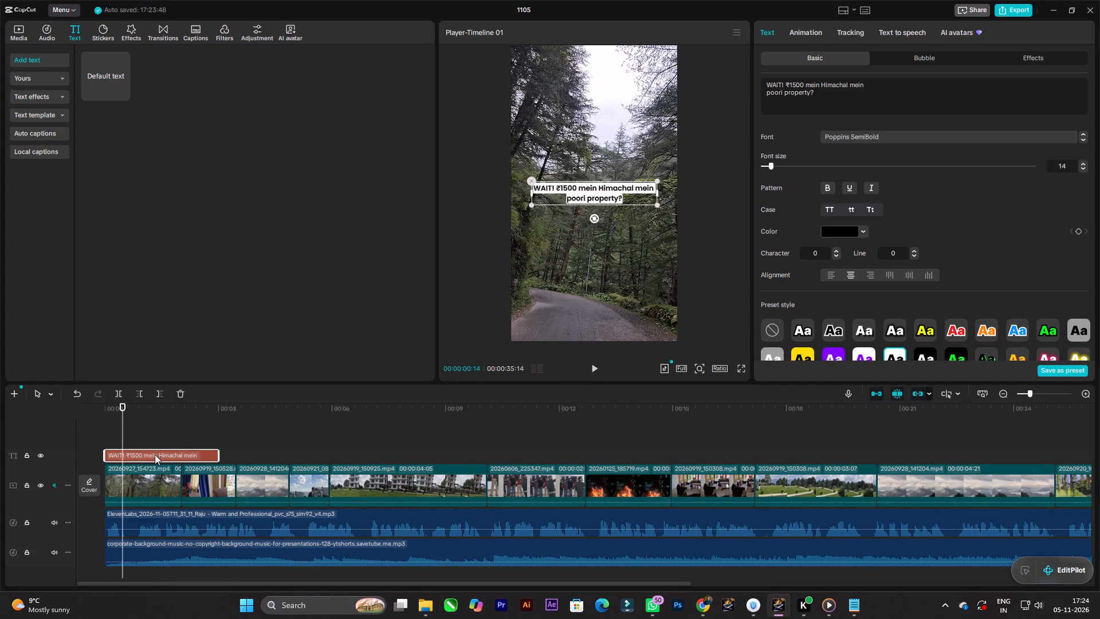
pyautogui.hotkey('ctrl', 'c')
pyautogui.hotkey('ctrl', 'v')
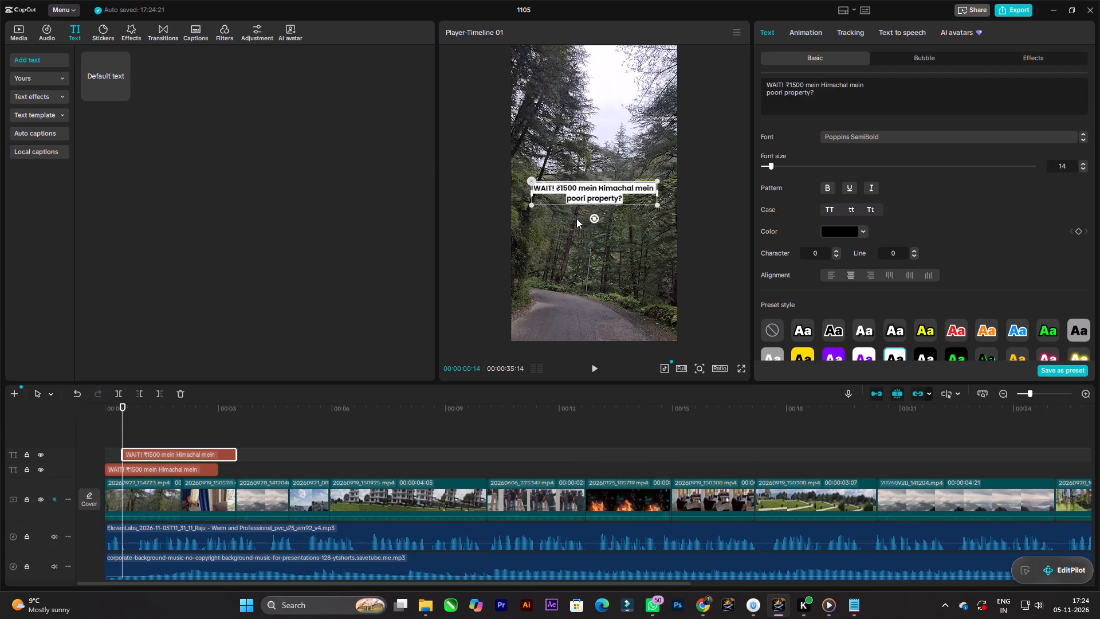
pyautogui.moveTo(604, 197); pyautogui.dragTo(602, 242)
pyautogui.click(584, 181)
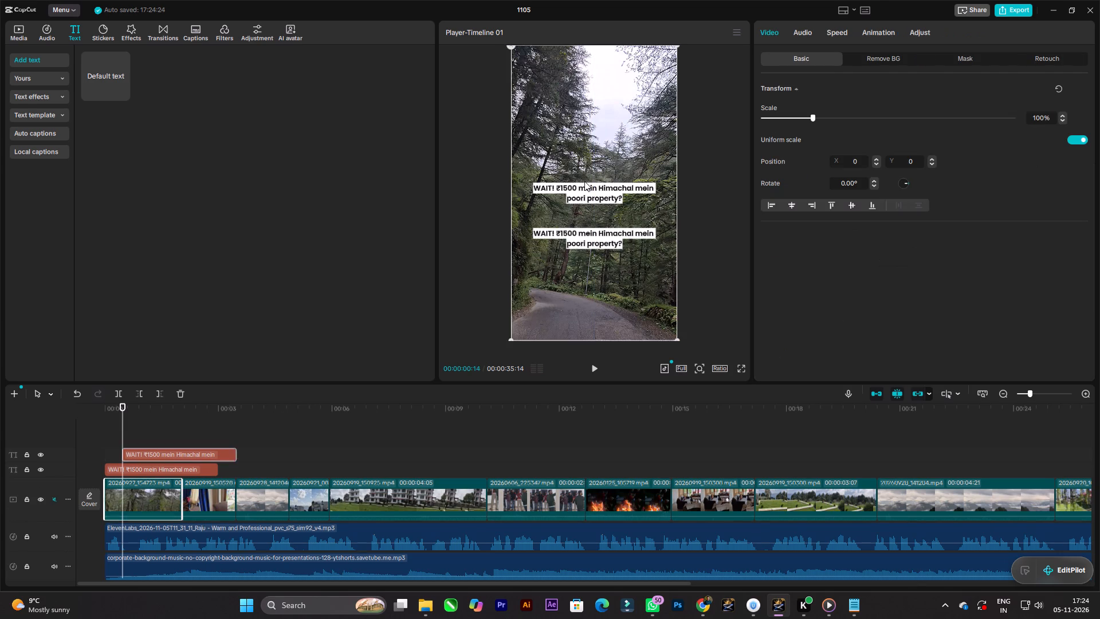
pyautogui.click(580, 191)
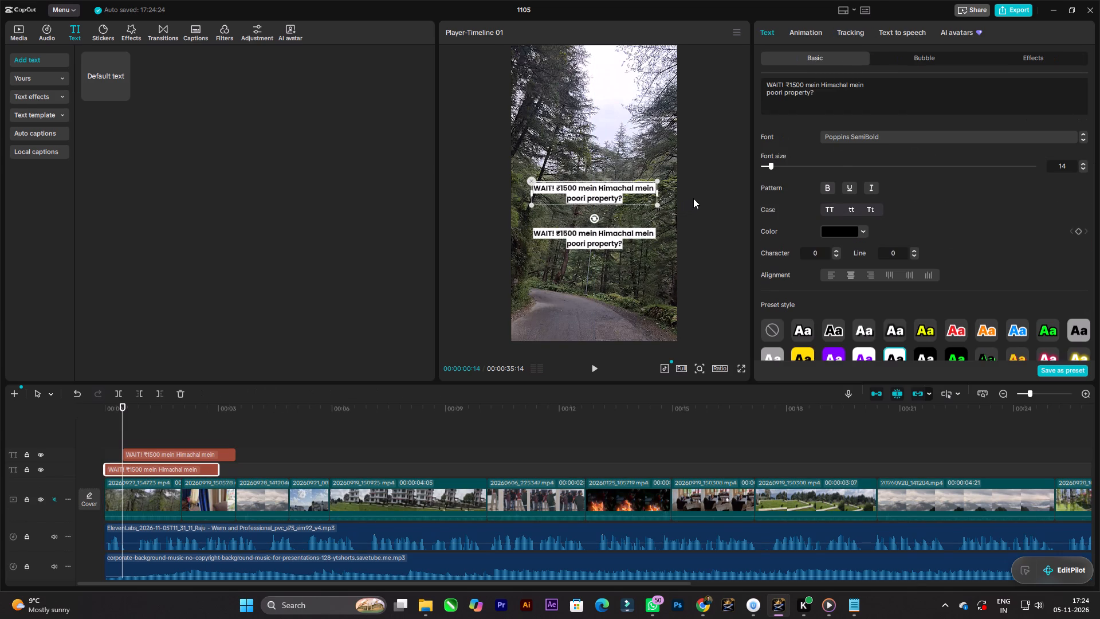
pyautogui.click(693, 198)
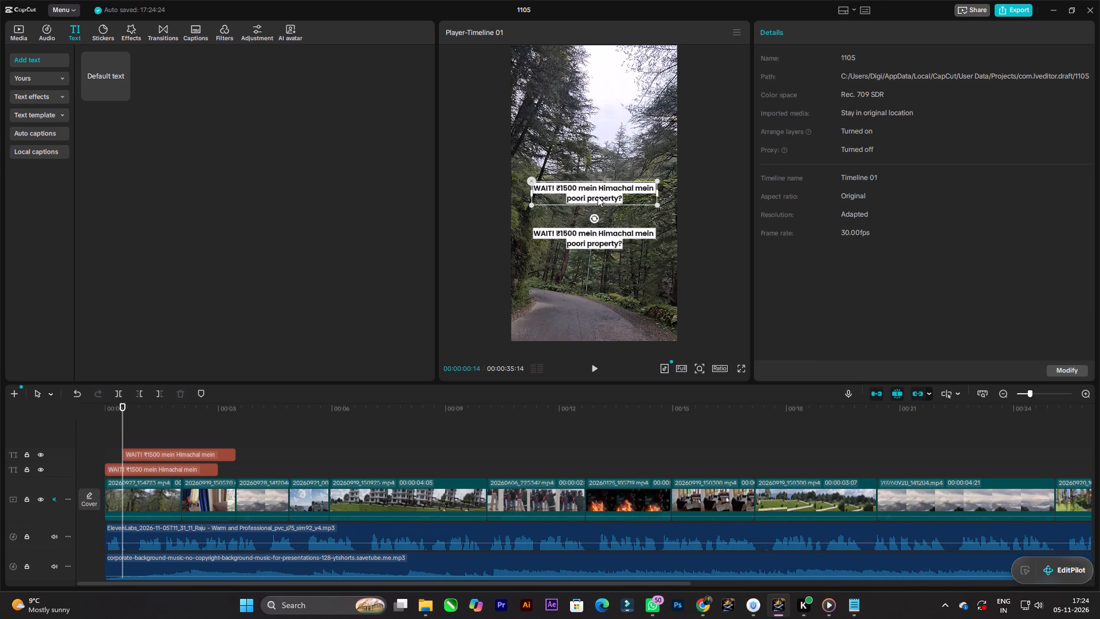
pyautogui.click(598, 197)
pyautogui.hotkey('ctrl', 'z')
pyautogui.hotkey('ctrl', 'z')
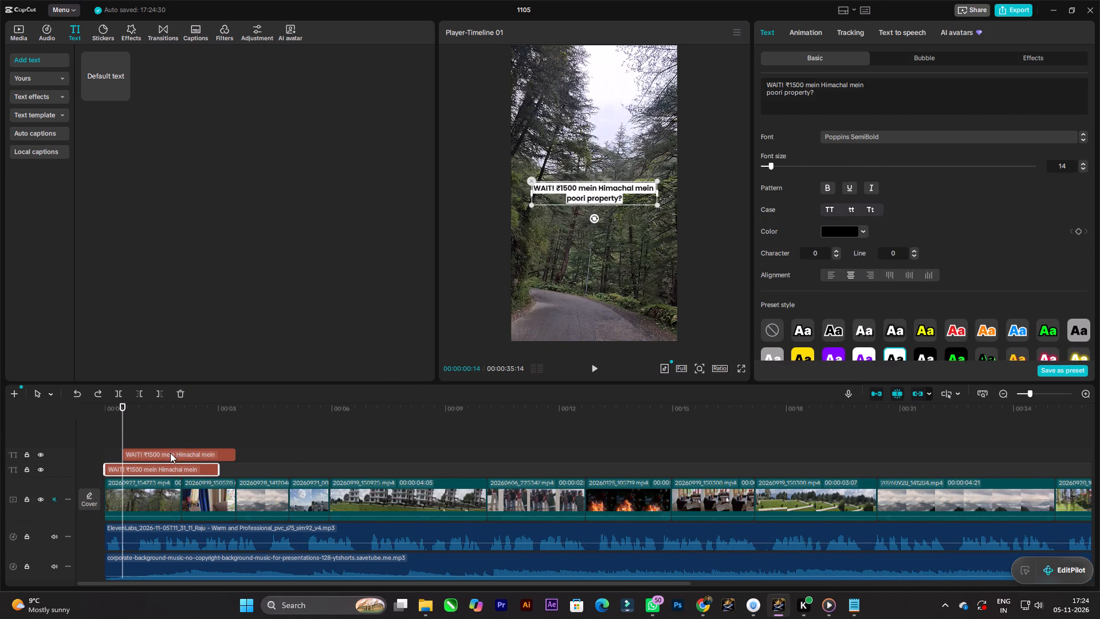
# Break the opening caption's text before "₹1500" so that "WAIT!" stands on its own line, keeping the rupee sign.
pyautogui.click(158, 457)
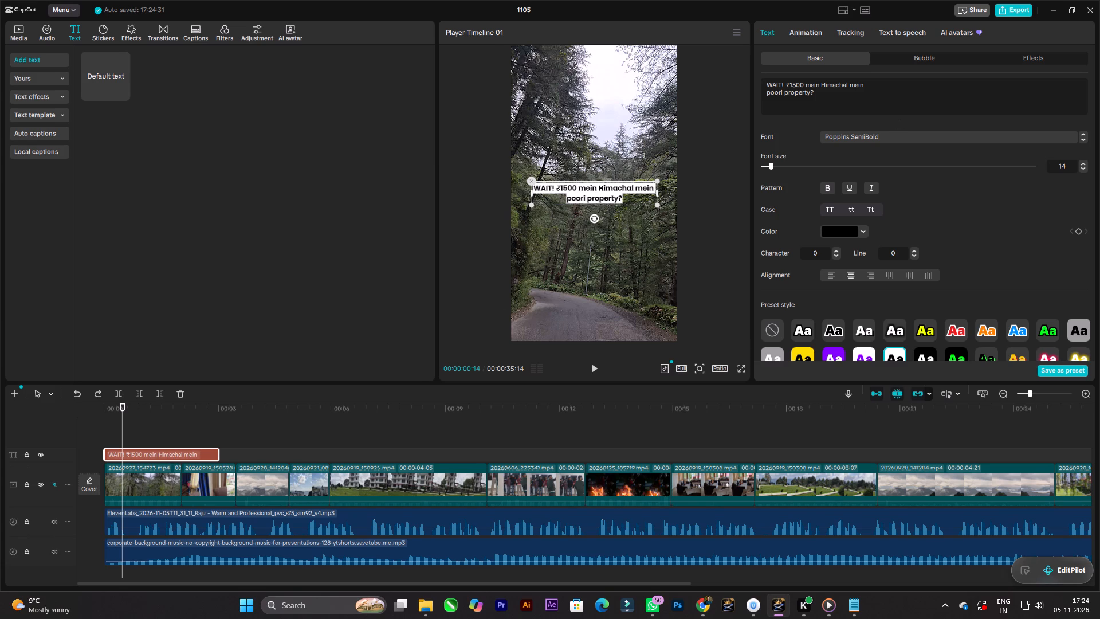
pyautogui.click(842, 97)
pyautogui.click(787, 80)
pyautogui.click(787, 84)
pyautogui.press('Delete')
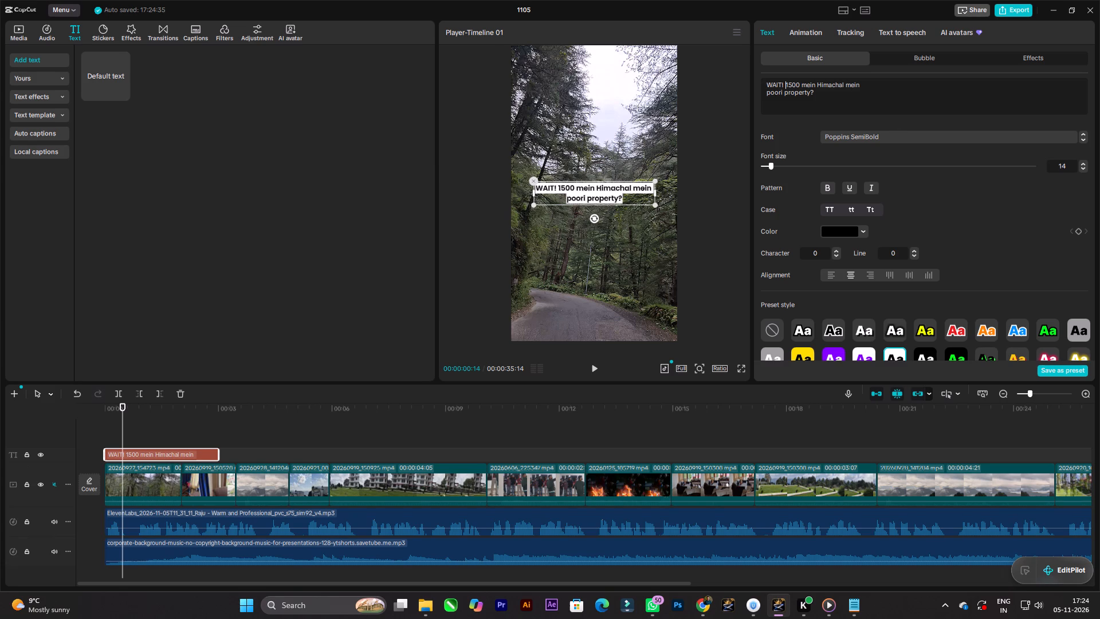
pyautogui.hotkey('ctrl', 'z')
pyautogui.press('Left')
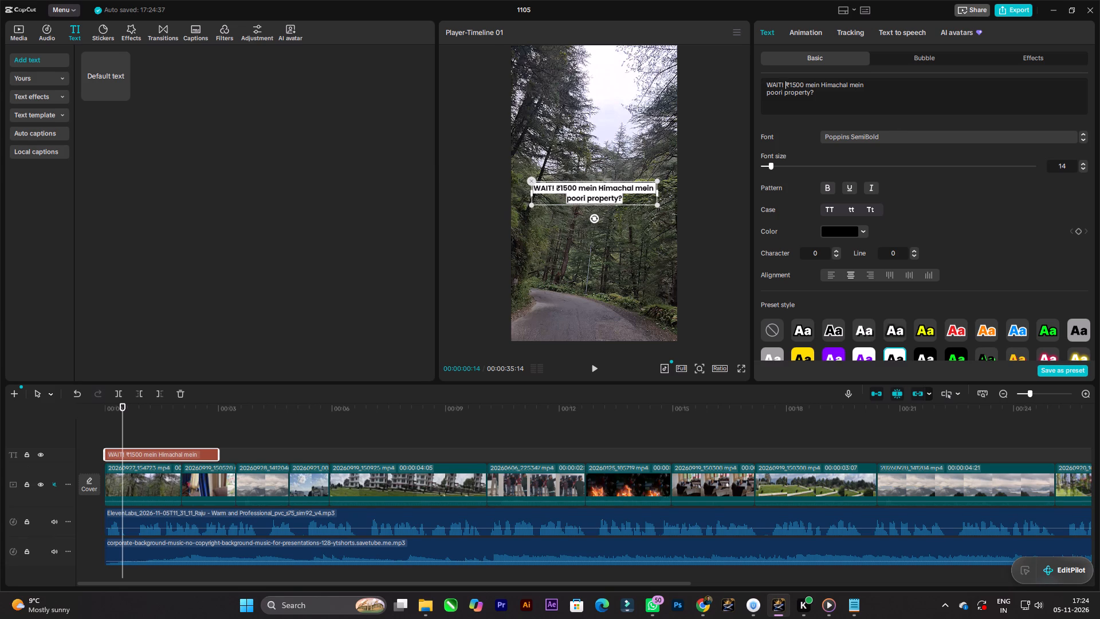
pyautogui.press('Return')
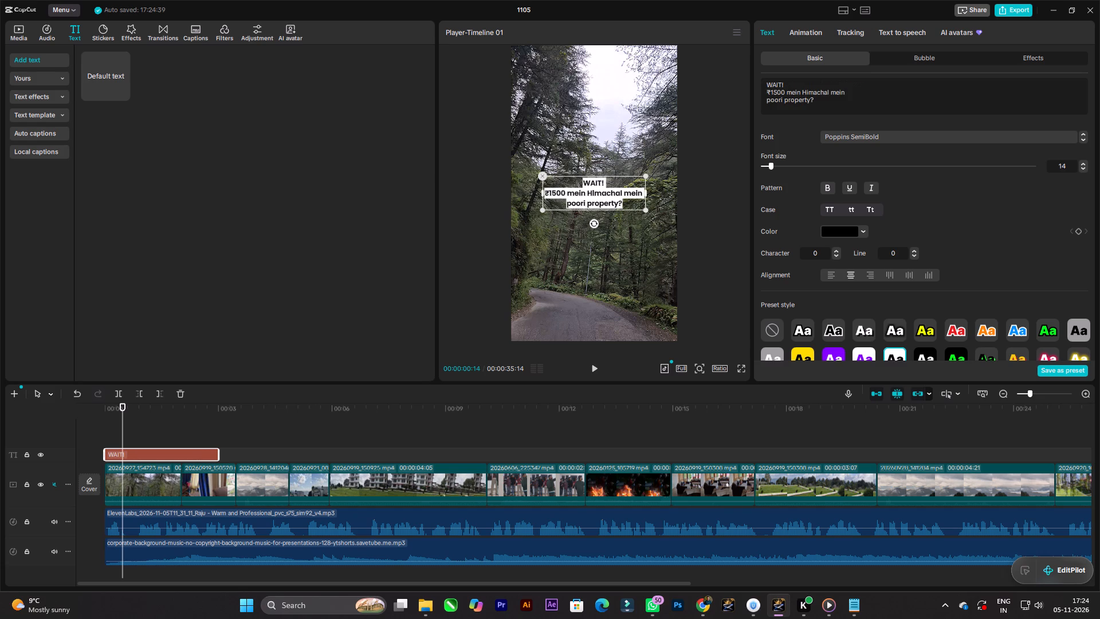
# Set the font size of only the word "WAIT!" in the opening caption to 15.
pyautogui.moveTo(784, 82); pyautogui.dragTo(761, 80)
pyautogui.moveTo(1070, 167); pyautogui.dragTo(1035, 164)
pyautogui.write('15')
pyautogui.press('Return')
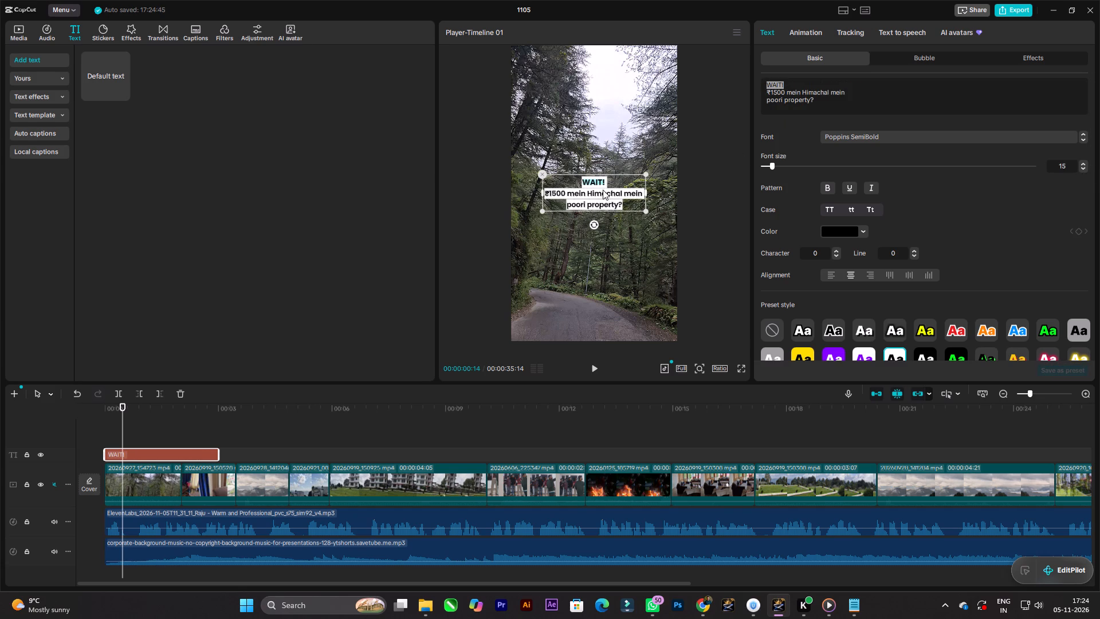
pyautogui.click(598, 181)
pyautogui.click(593, 180)
pyautogui.click(710, 218)
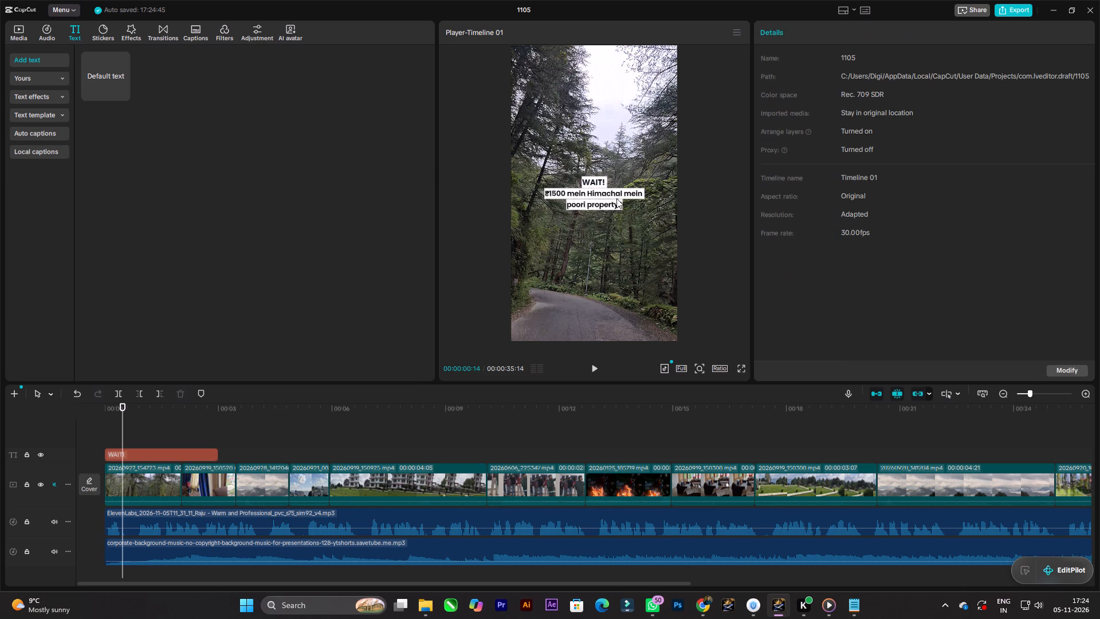
# Tighten the opening caption's line spacing to -6.
pyautogui.click(604, 194)
pyautogui.scroll(-2, 880, 234)
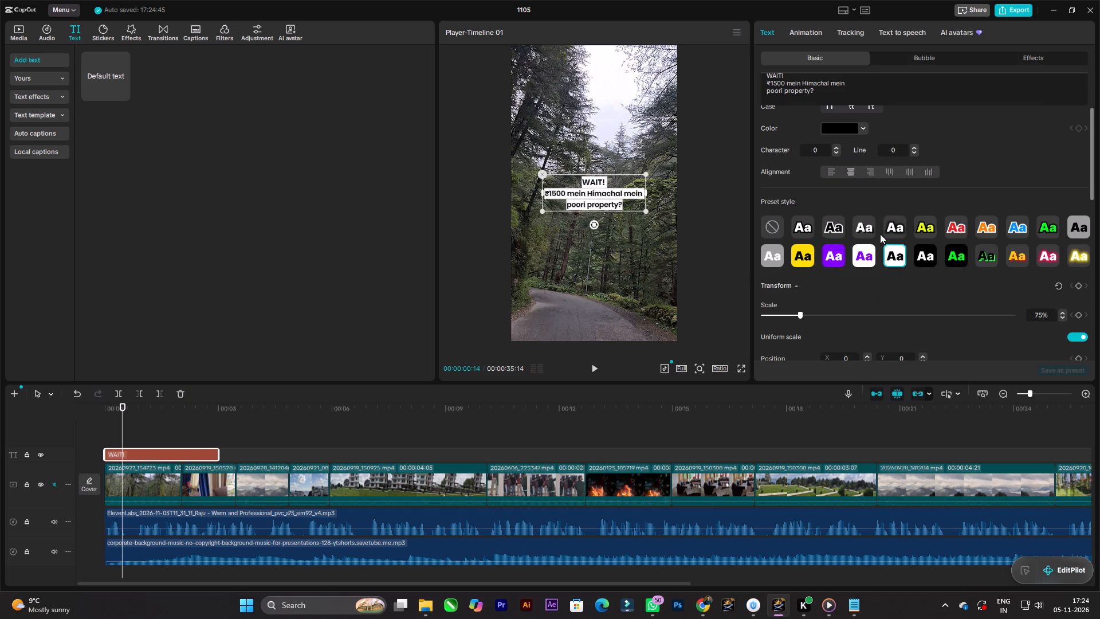
pyautogui.click(914, 147)
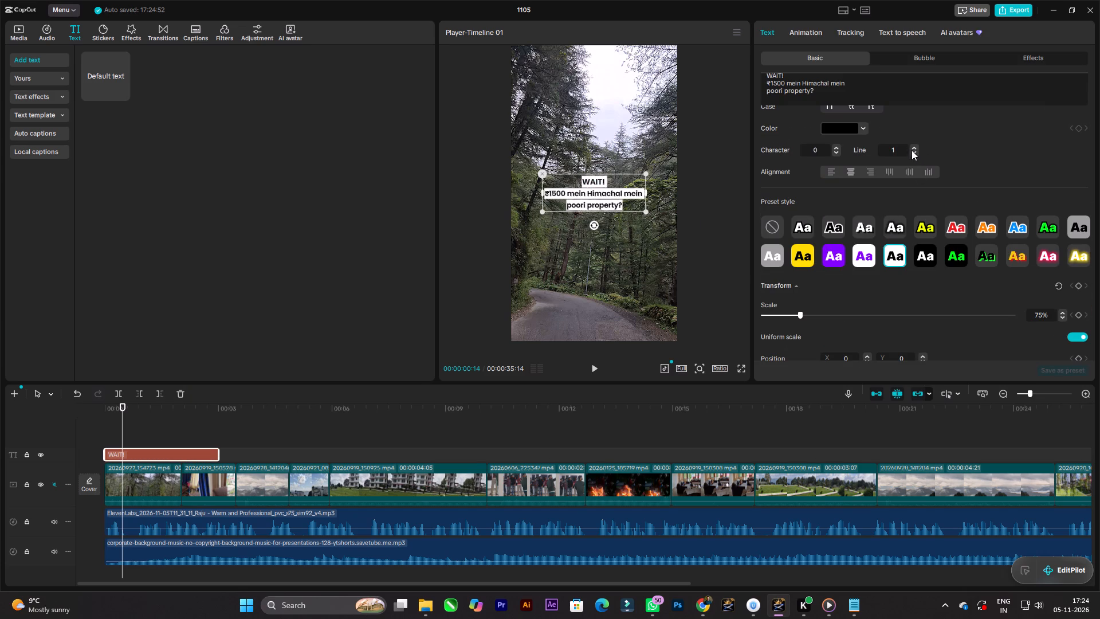
pyautogui.tripleClick(913, 152)
pyautogui.tripleClick(913, 152)
pyautogui.click(913, 152)
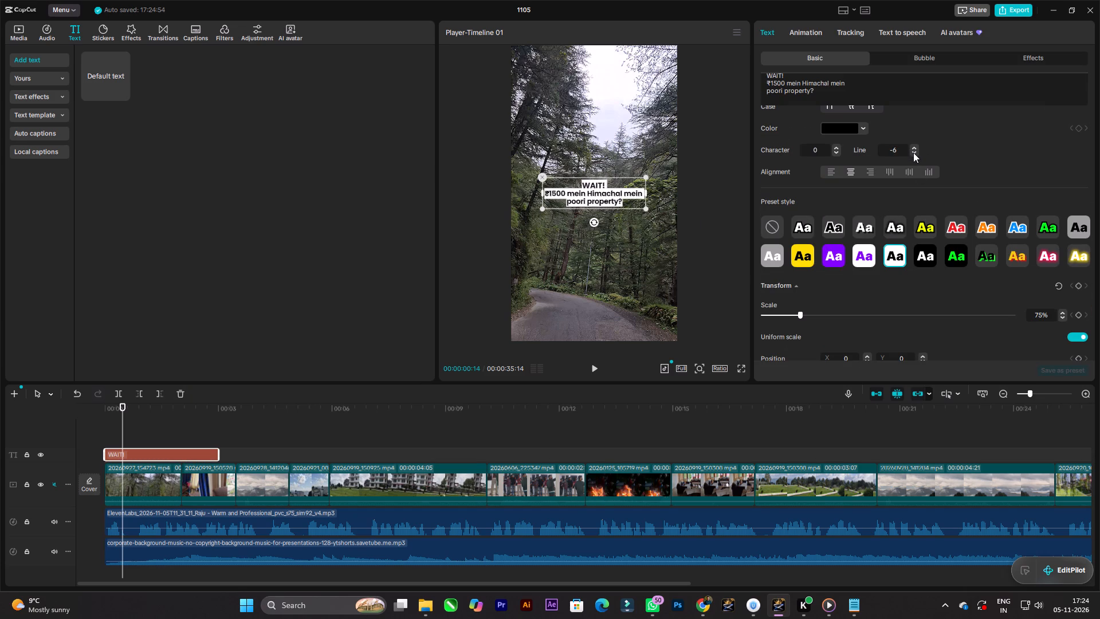
# Play the opening narration and extend the opening caption's end to about 00:00:04:00, where its spoken line finishes.
pyautogui.press('space')
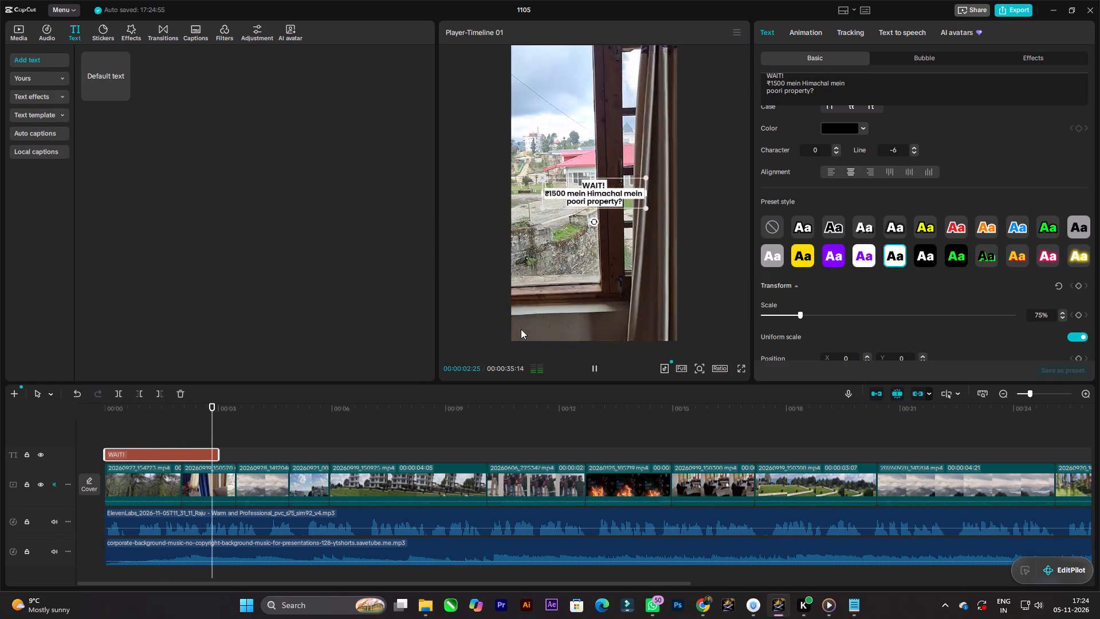
pyautogui.press('space')
pyautogui.moveTo(237, 414); pyautogui.dragTo(143, 414)
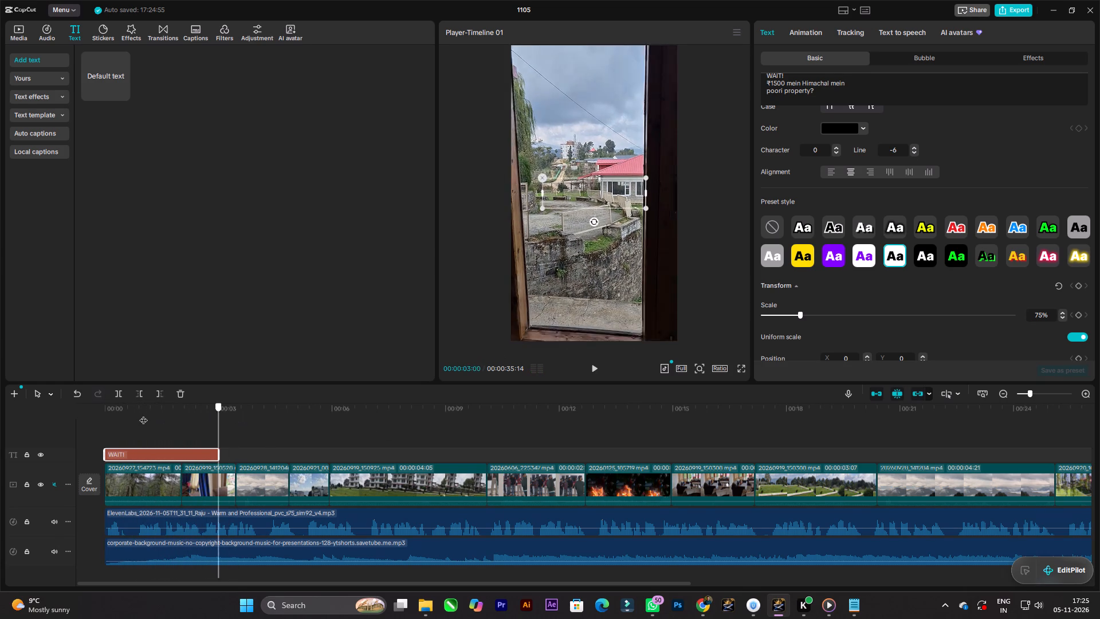
pyautogui.moveTo(143, 414); pyautogui.dragTo(138, 414)
pyautogui.press('space')
pyautogui.press('space')
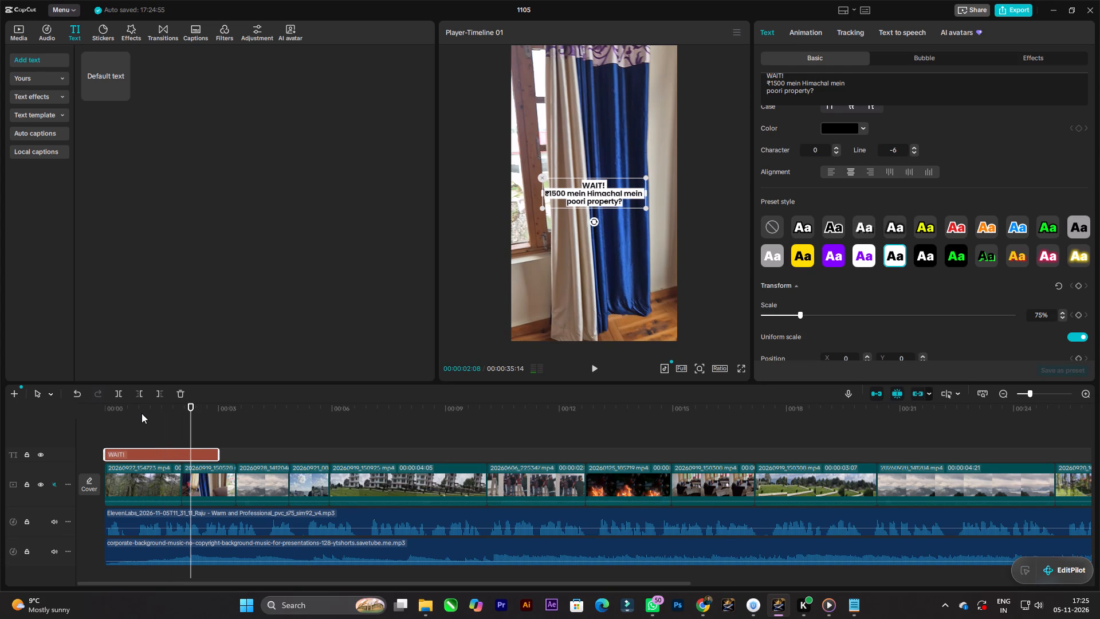
pyautogui.press('space')
pyautogui.press('space')
pyautogui.press('space')
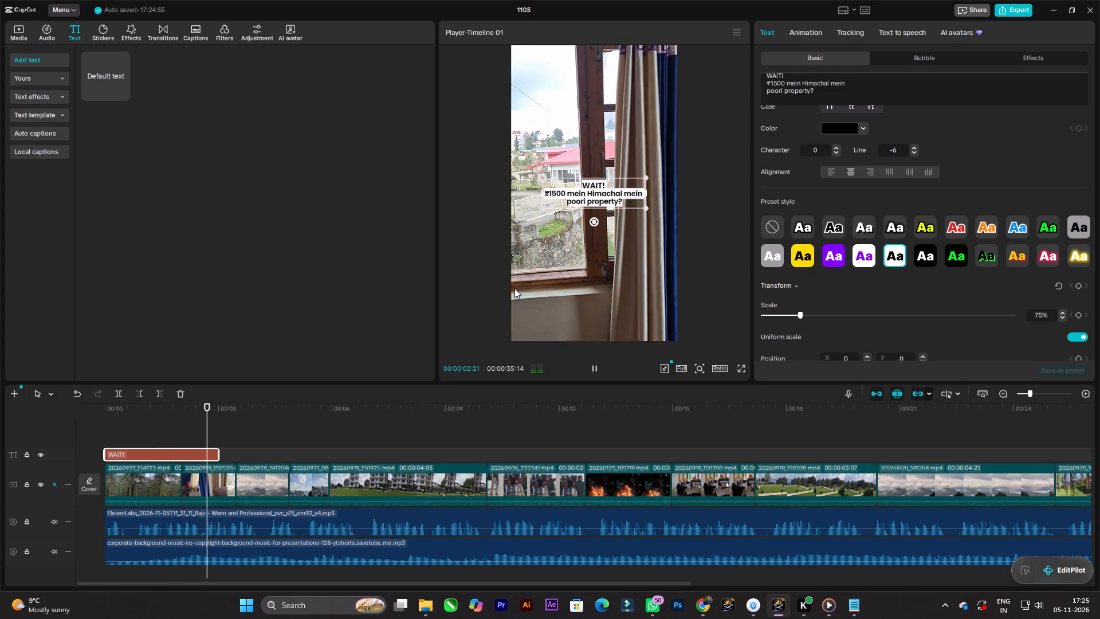
pyautogui.press('space')
pyautogui.press('space')
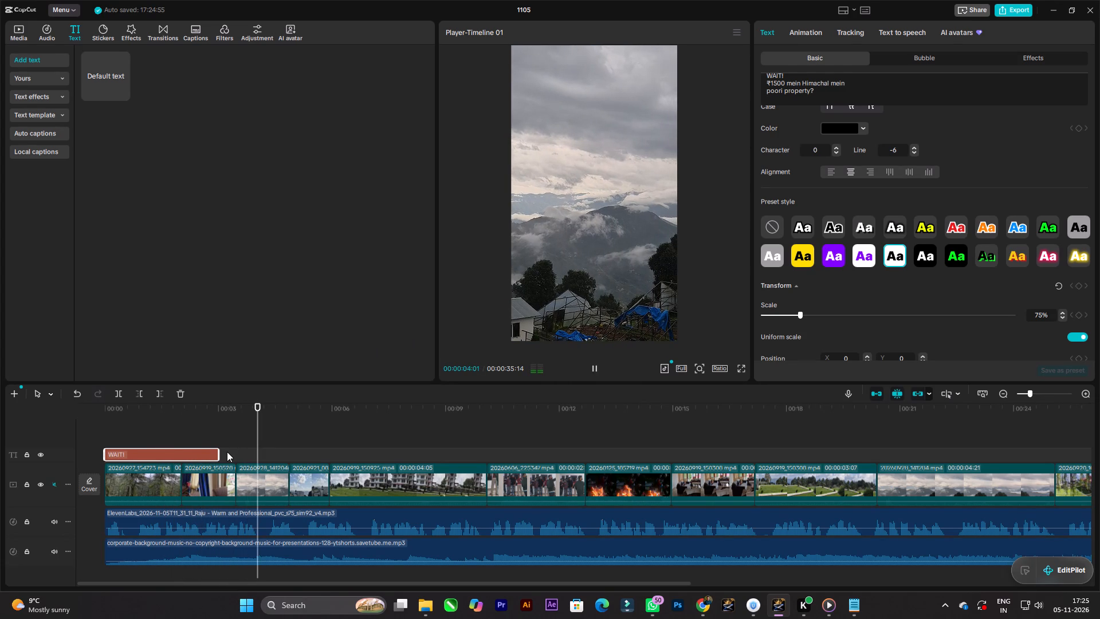
pyautogui.press('space')
pyautogui.moveTo(220, 454); pyautogui.dragTo(254, 453)
# Duplicate the opening caption after the original and move the copy so it starts at 00:00:04:23.
pyautogui.hotkey('ctrl', 'c')
pyautogui.hotkey('ctrl', 'v')
pyautogui.press('space')
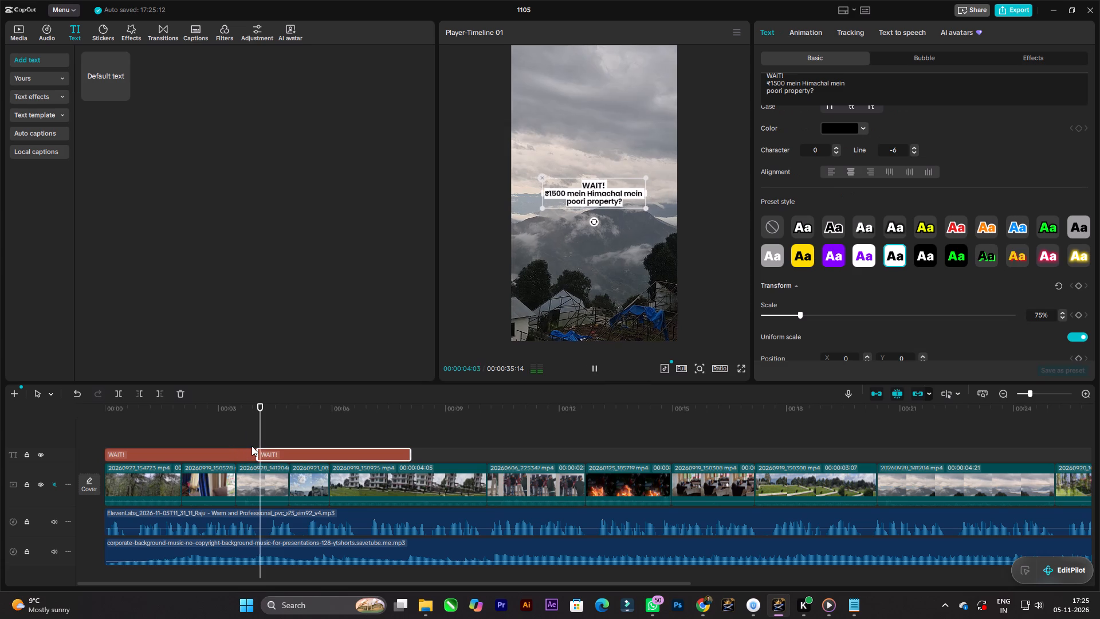
pyautogui.press('space')
pyautogui.moveTo(324, 451); pyautogui.dragTo(356, 448)
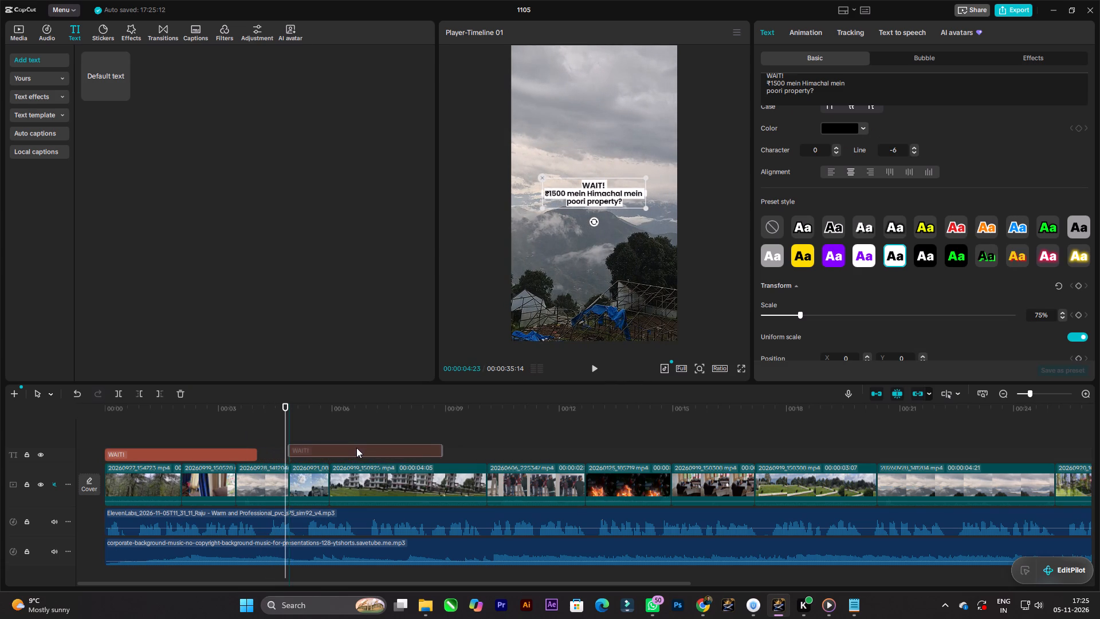
pyautogui.moveTo(356, 448); pyautogui.dragTo(355, 448)
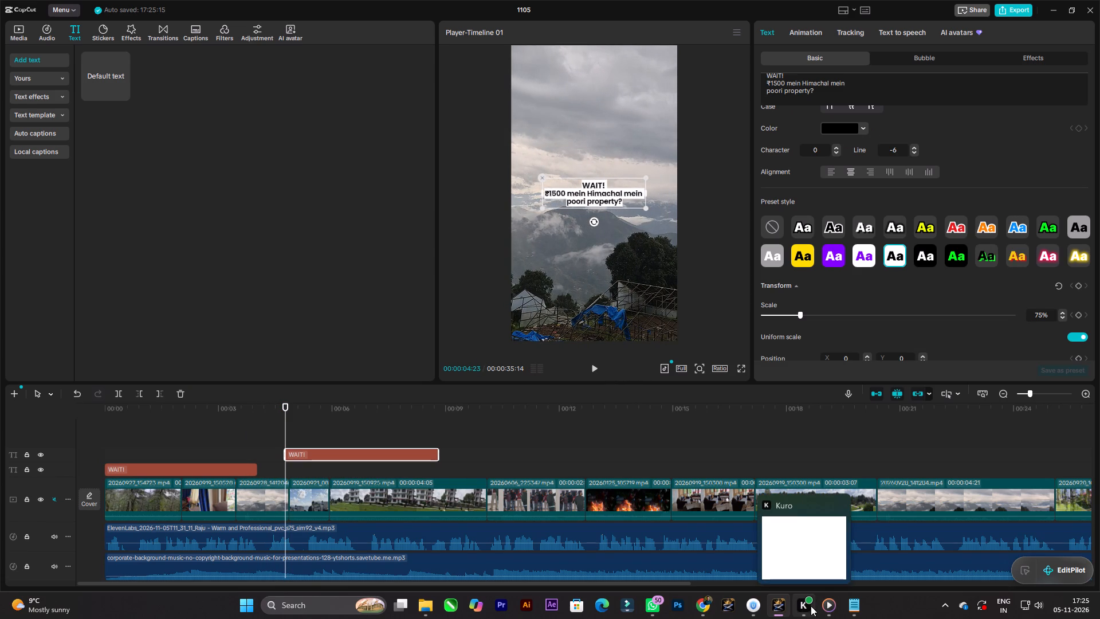
# Copy the script line "And yes, ALL MEALS are included!" from Notepad and return to the video project.
pyautogui.click(859, 605)
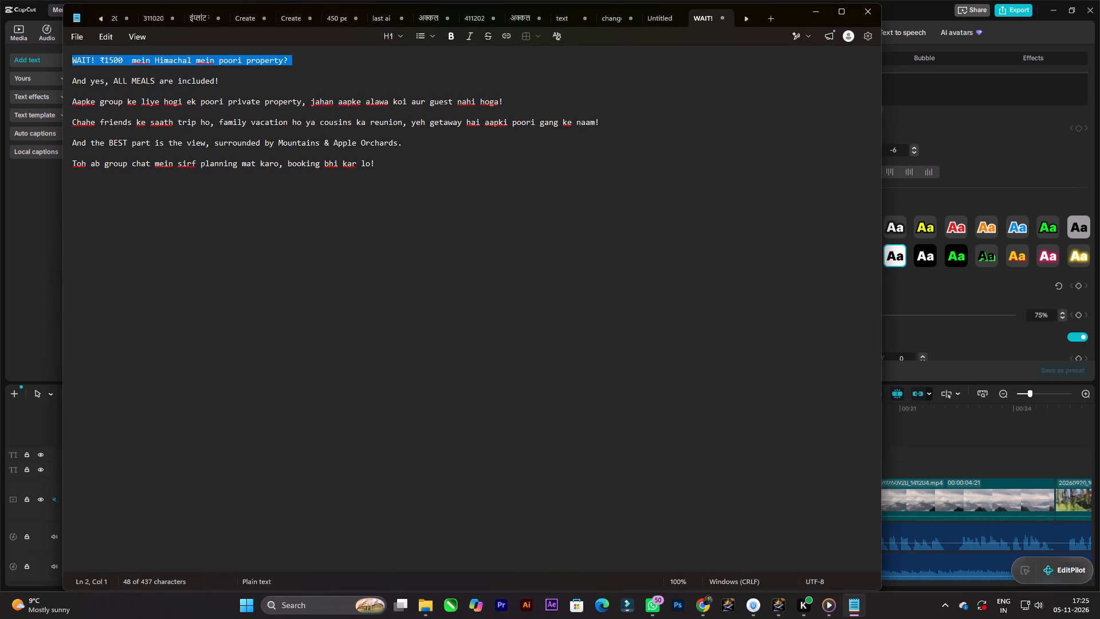
pyautogui.moveTo(238, 91); pyautogui.dragTo(60, 80)
pyautogui.hotkey('ctrl', 'c')
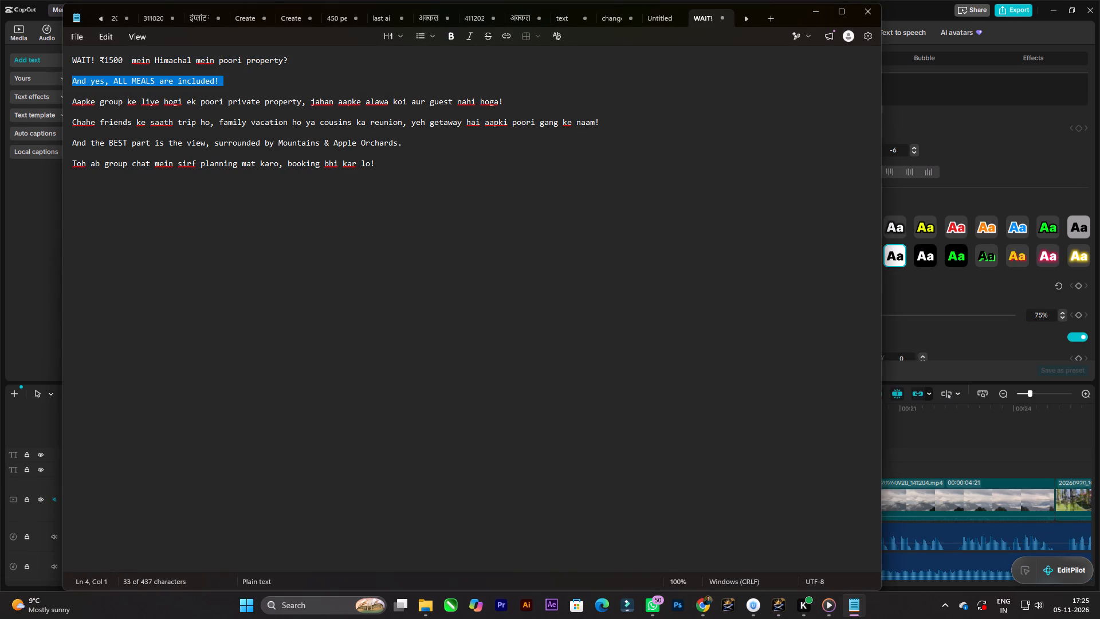
pyautogui.click(784, 607)
# Move the duplicate caption down onto the same track as the opening caption, keeping its start at 00:00:04:23.
pyautogui.moveTo(367, 455); pyautogui.dragTo(367, 468)
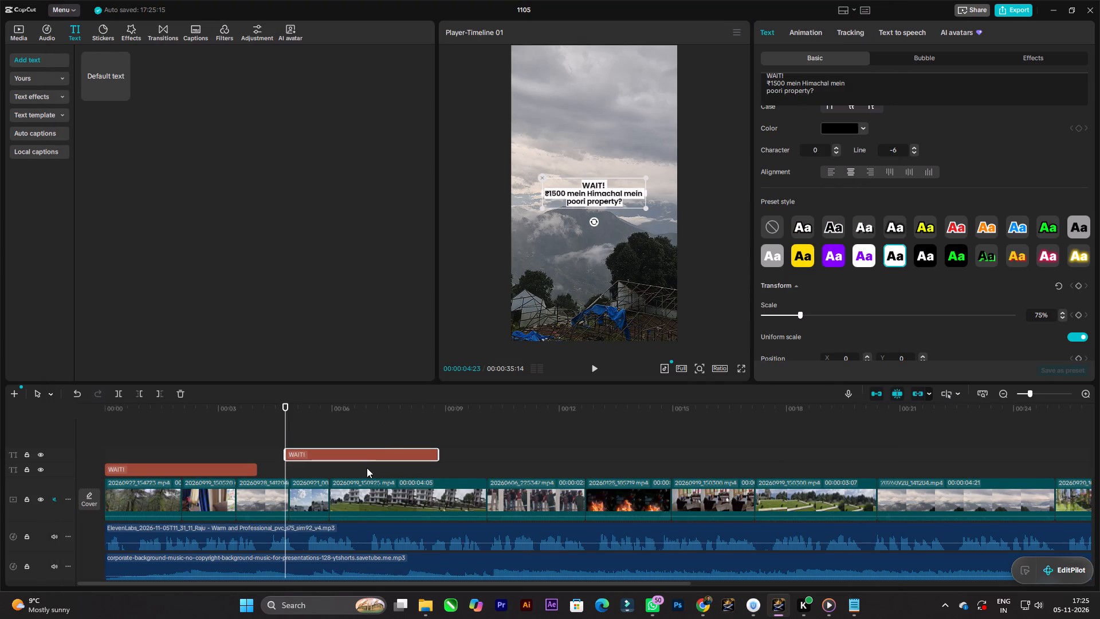
pyautogui.moveTo(367, 468); pyautogui.dragTo(367, 474)
# Replace the duplicate caption's text with "And yes, ALL MEALS are included!" and remove the trailing blank line.
pyautogui.click(862, 87)
pyautogui.hotkey('ctrl', 'a')
pyautogui.hotkey('ctrl', 'v')
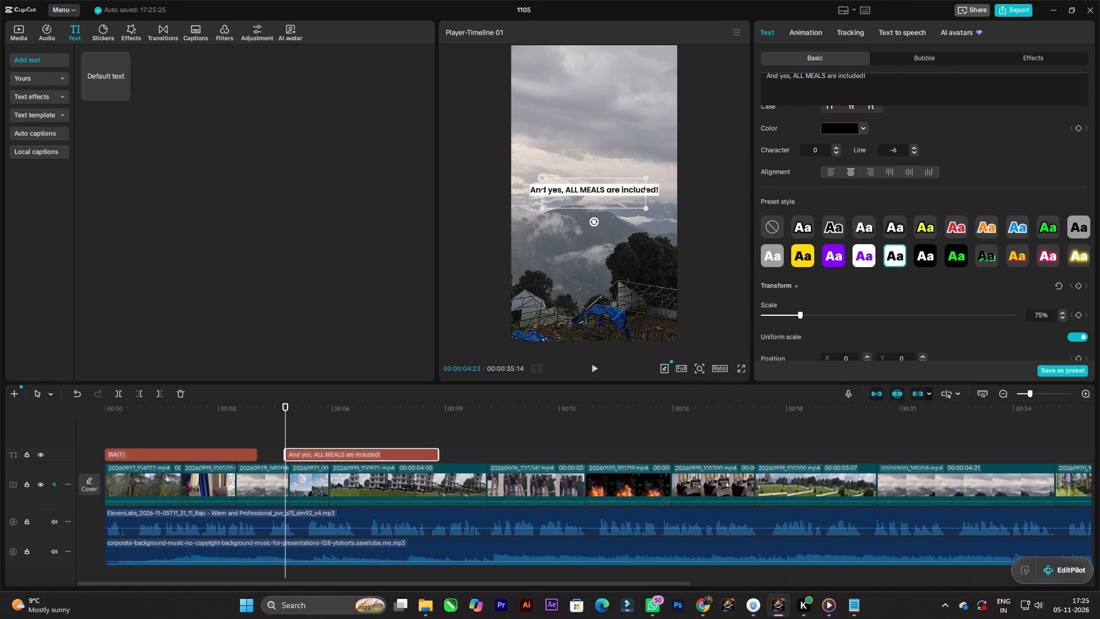
pyautogui.scroll(12, 911, 81)
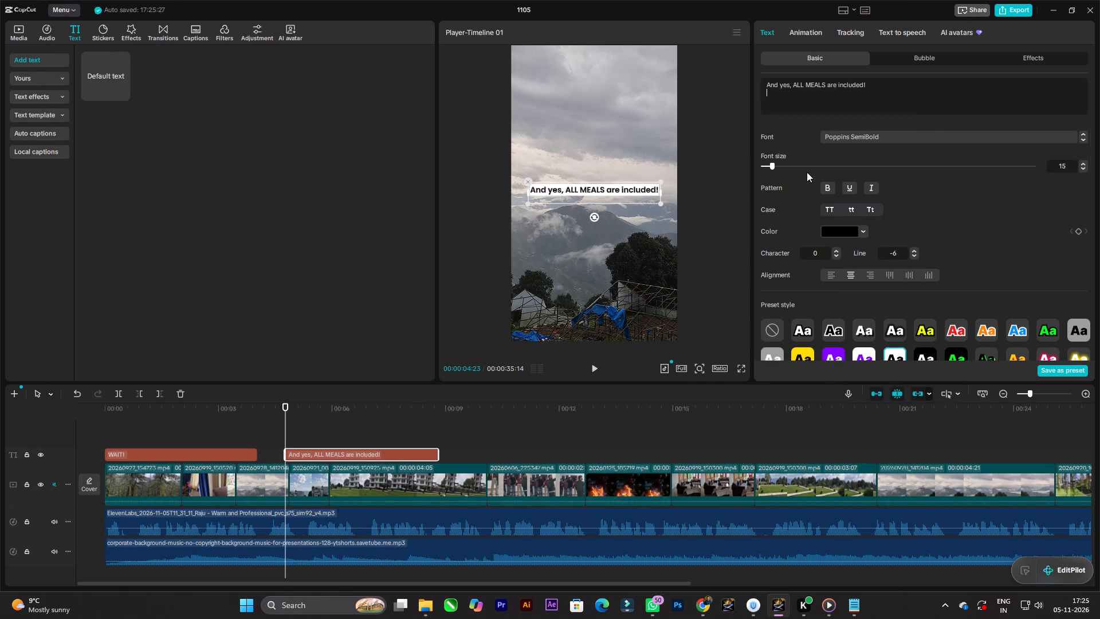
pyautogui.press('BackSpace')
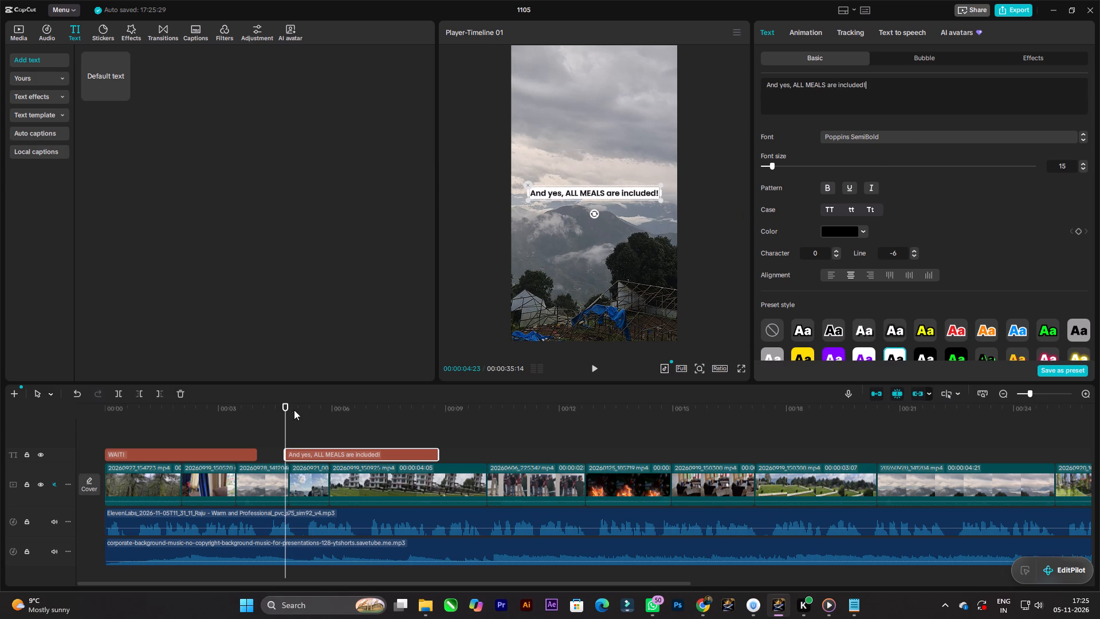
# Play the second caption through and break its text after "ALL MEALS", putting "are included!" on its own line.
pyautogui.moveTo(288, 410); pyautogui.dragTo(268, 410)
pyautogui.press('space')
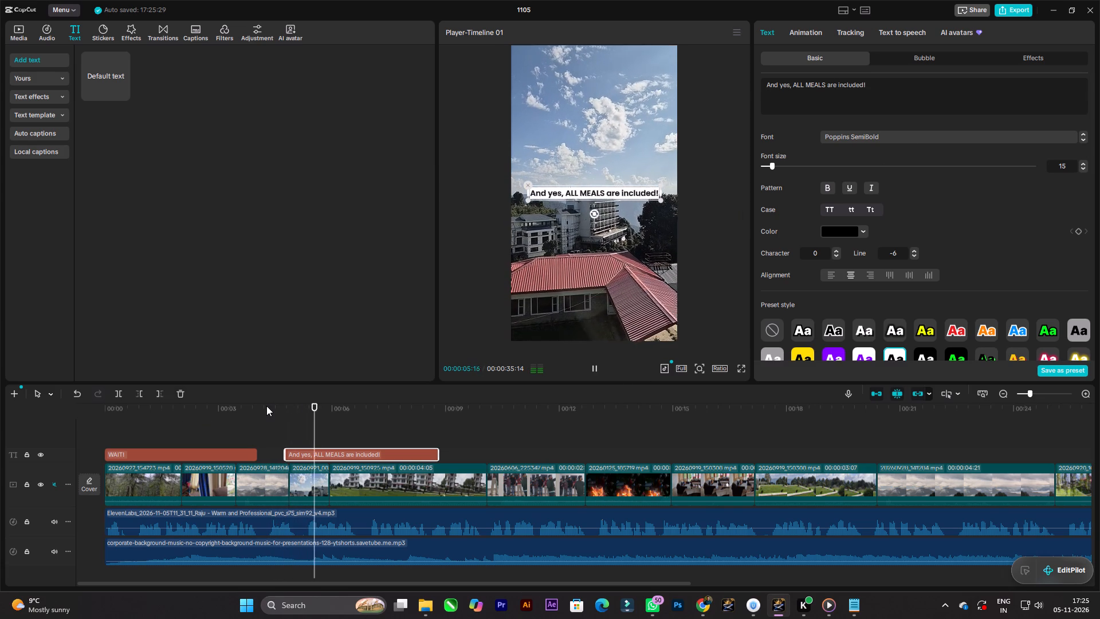
pyautogui.press('space')
pyautogui.press('space')
pyautogui.press('space')
pyautogui.press('space')
pyautogui.press('space')
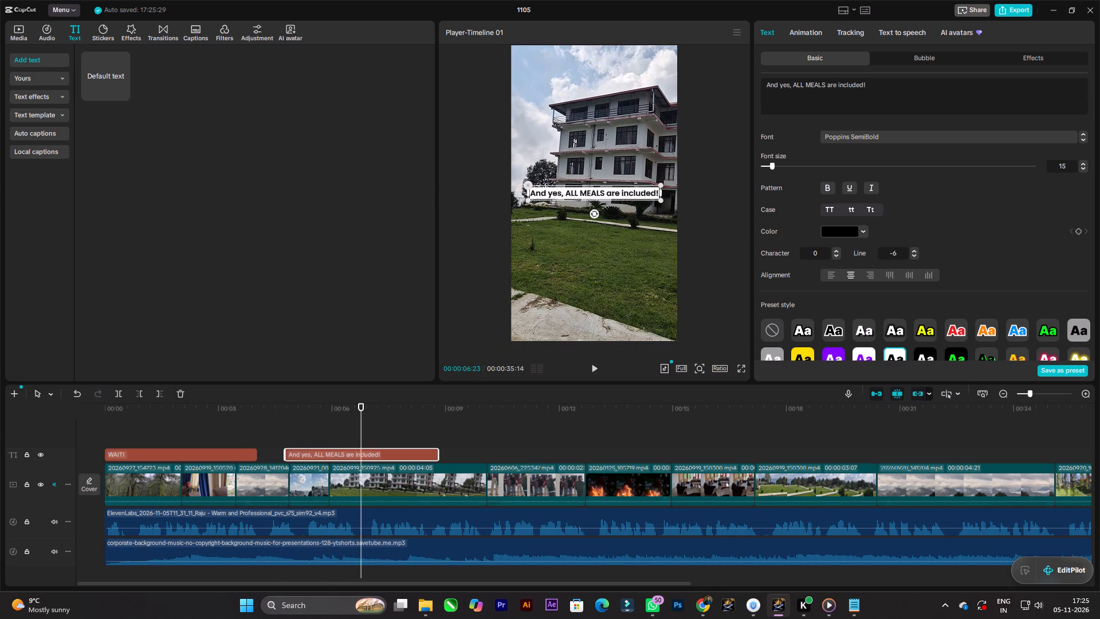
pyautogui.click(828, 86)
pyautogui.press('Return')
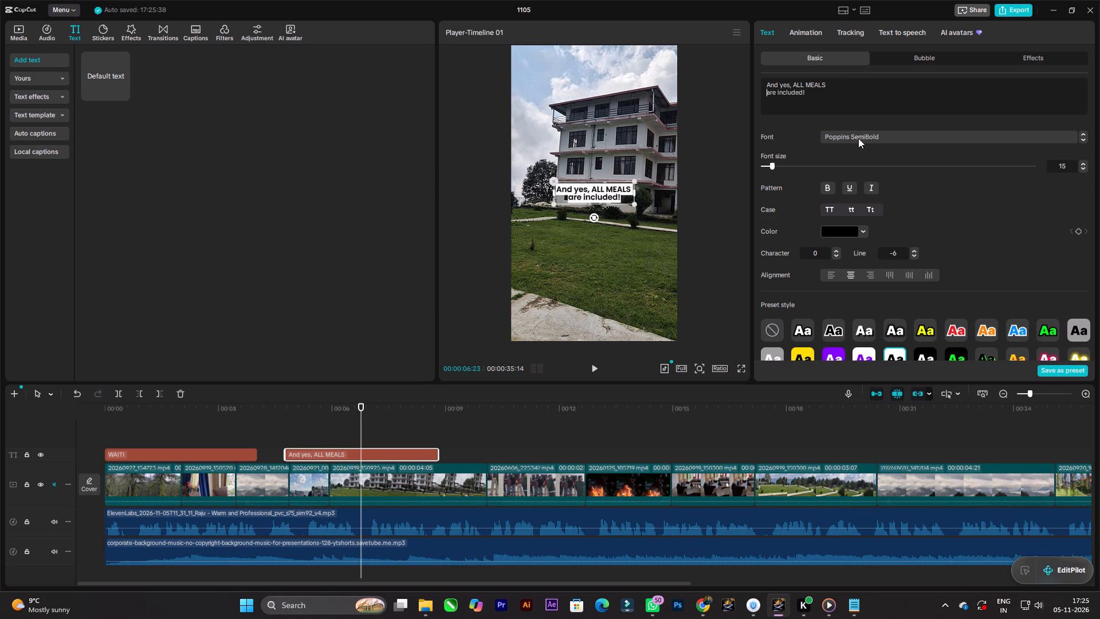
pyautogui.press('space')
pyautogui.press('BackSpace')
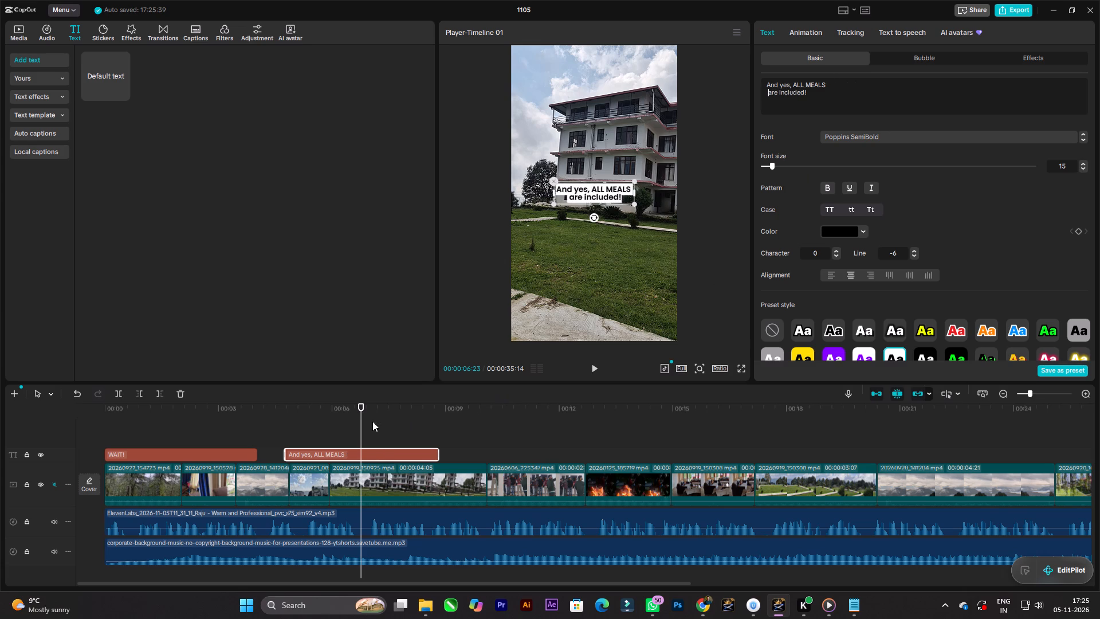
# Play the passage around the second caption to listen for where its spoken line ends.
pyautogui.moveTo(358, 417); pyautogui.dragTo(221, 414)
pyautogui.press('space')
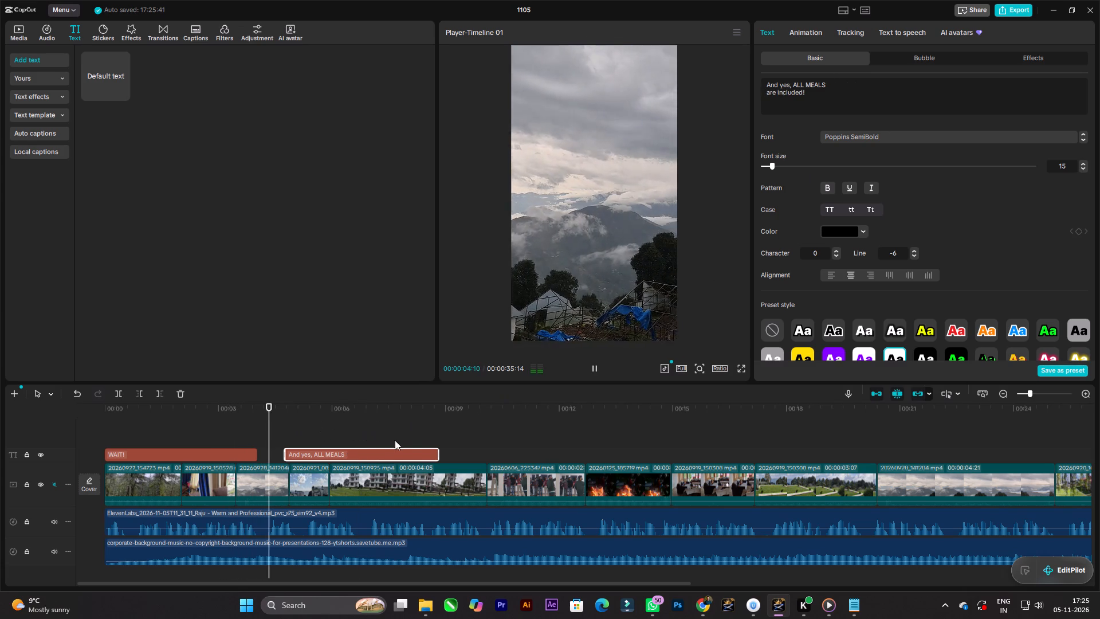
pyautogui.press('space')
pyautogui.press('space')
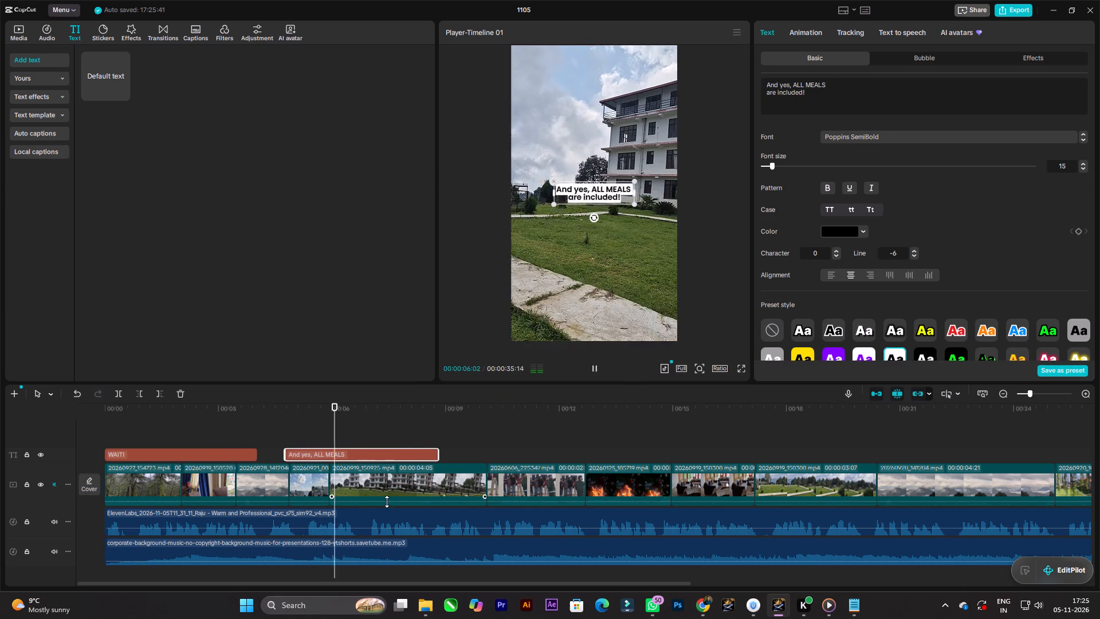
pyautogui.press('space')
pyautogui.press('space')
pyautogui.press('space')
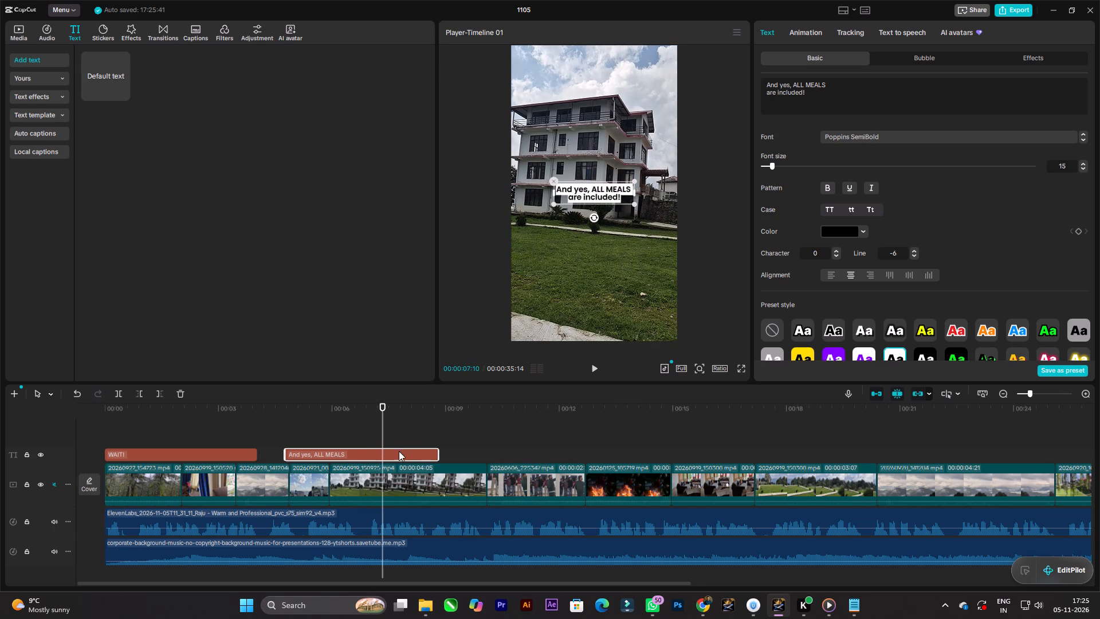
pyautogui.moveTo(383, 417); pyautogui.dragTo(352, 419)
pyautogui.press('space')
pyautogui.press('space')
pyautogui.click(391, 446)
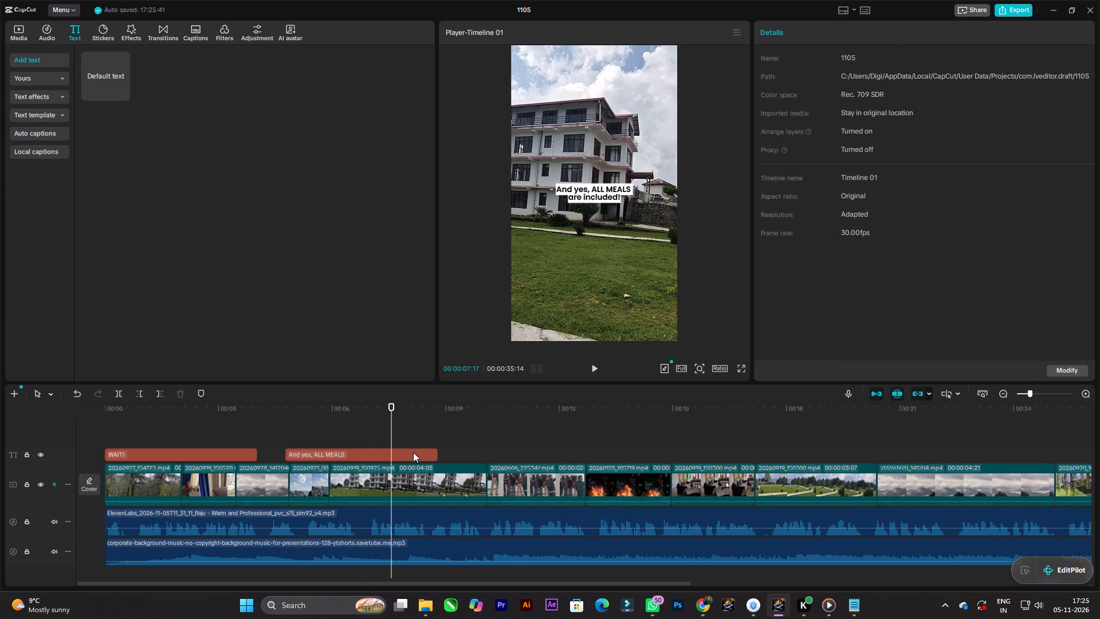
# Replay the second caption's narration and trim the caption's end to 00:00:06:25.
pyautogui.moveTo(387, 416); pyautogui.dragTo(315, 416)
pyautogui.press('space')
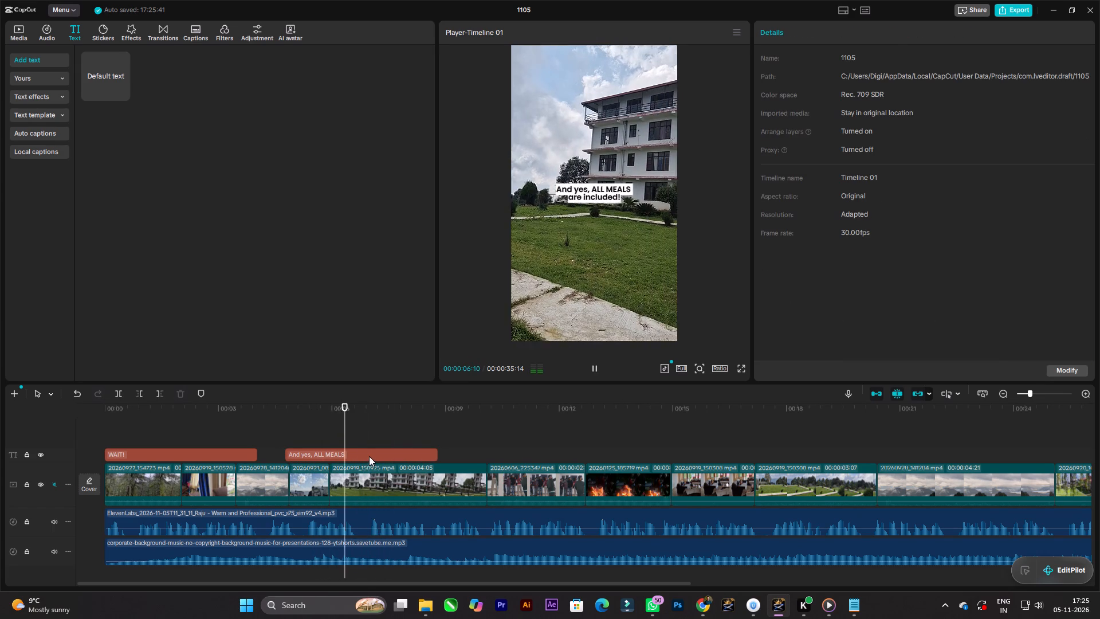
pyautogui.press('space')
pyautogui.press('space')
pyautogui.press('space')
pyautogui.click(373, 454)
pyautogui.moveTo(439, 451); pyautogui.dragTo(362, 446)
# Duplicate the "And yes, ALL MEALS are included!" caption at 00:00:06:25.
pyautogui.hotkey('ctrl', 'c')
pyautogui.hotkey('ctrl', 'v')
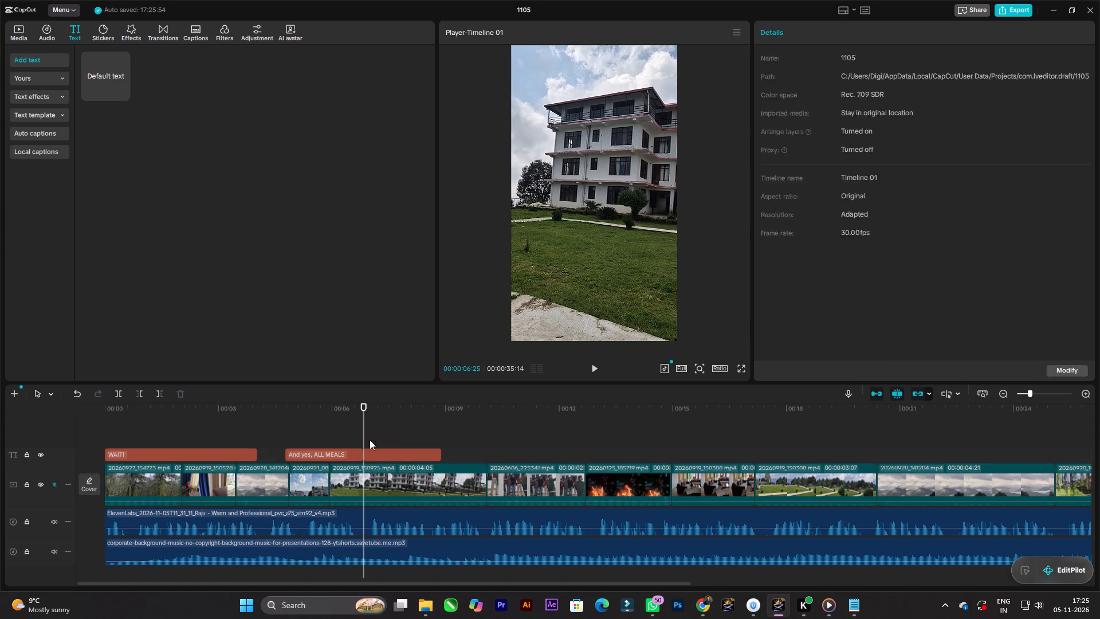
# Shorten the second caption's end slightly to leave a small gap before its duplicate, and play across the cut.
pyautogui.click(352, 449)
pyautogui.moveTo(362, 452); pyautogui.dragTo(357, 452)
pyautogui.moveTo(367, 417); pyautogui.dragTo(343, 417)
pyautogui.press('space')
pyautogui.press('space')
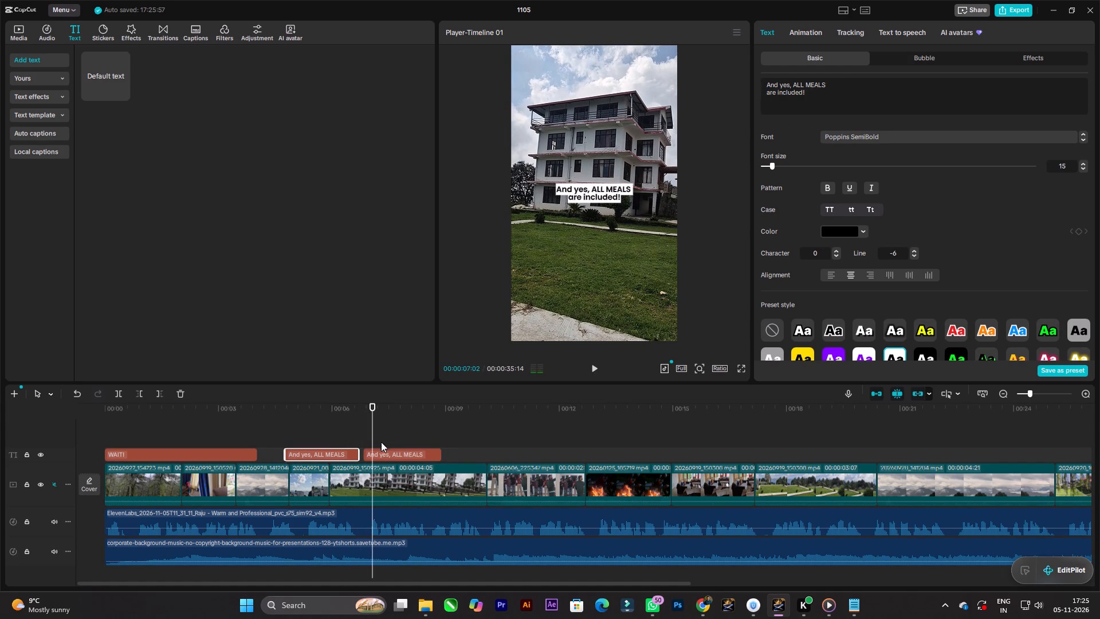
# Copy the script line "Aapke group ke liye hogi ek poori private property, jahan aapke alawa koi aur guest nahi hoga!" from Notepad.
pyautogui.click(396, 450)
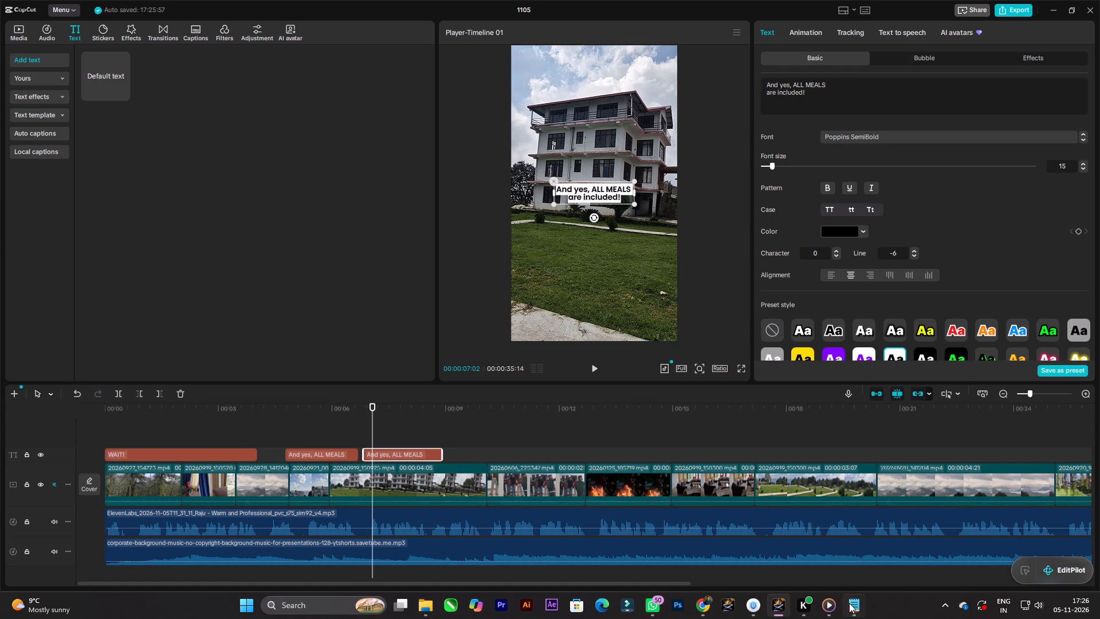
pyautogui.click(850, 605)
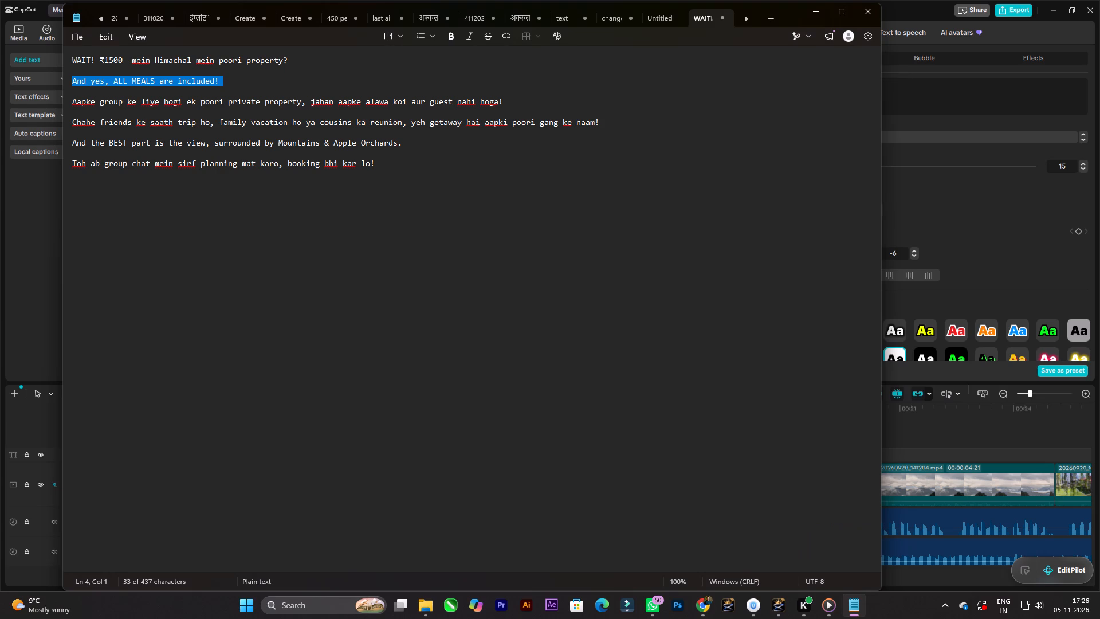
pyautogui.moveTo(74, 101); pyautogui.dragTo(474, 96)
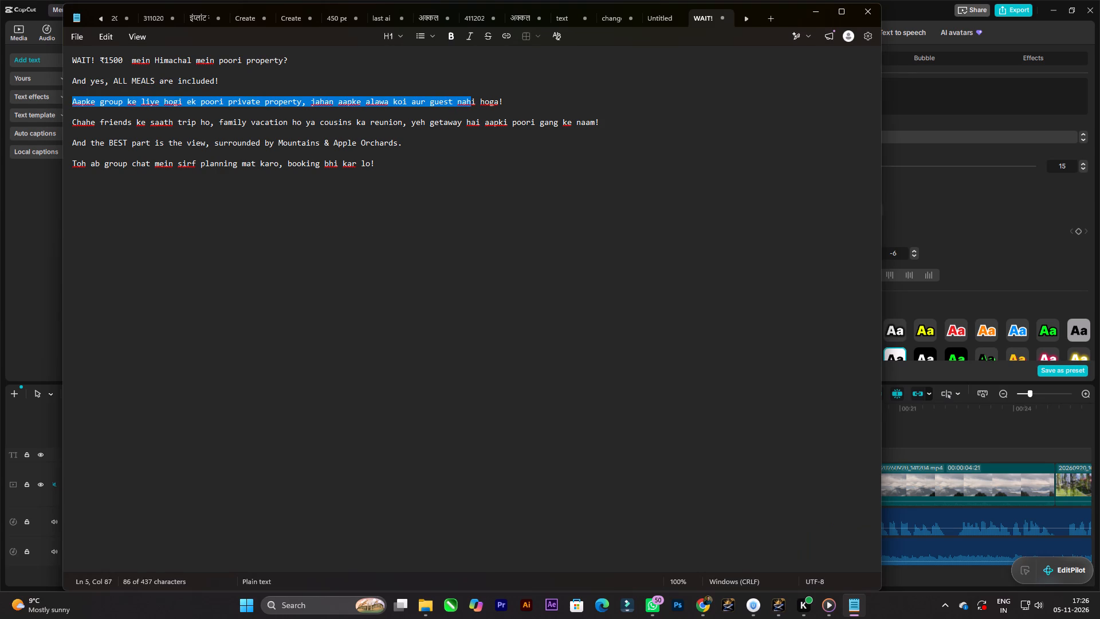
pyautogui.moveTo(474, 96); pyautogui.dragTo(511, 96)
pyautogui.hotkey('ctrl', 'c')
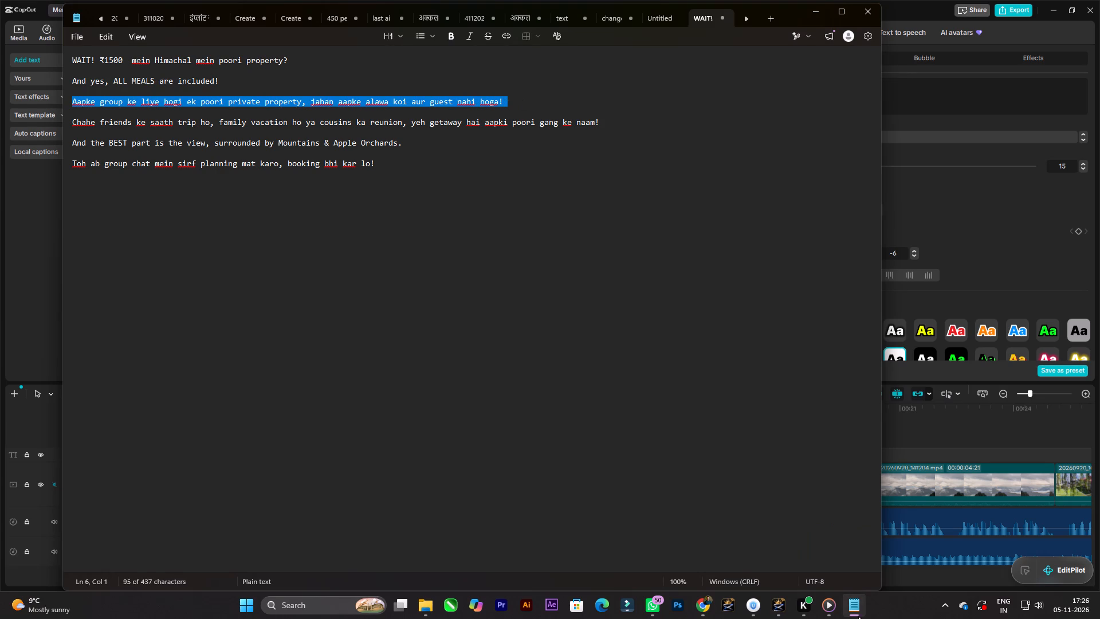
pyautogui.click(852, 612)
# Listen to the third spoken line and replace the text of the caption starting at 00:00:06:25 with the copied "Aapke group" line.
pyautogui.moveTo(374, 421); pyautogui.dragTo(353, 421)
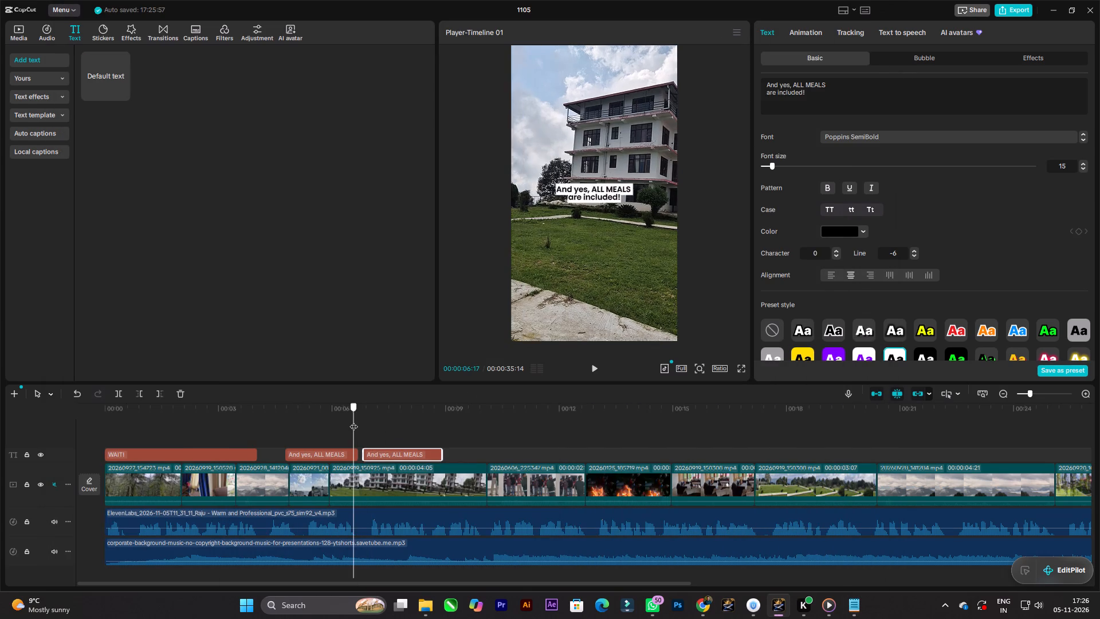
pyautogui.moveTo(353, 421); pyautogui.dragTo(353, 421)
pyautogui.press('space')
pyautogui.press('space')
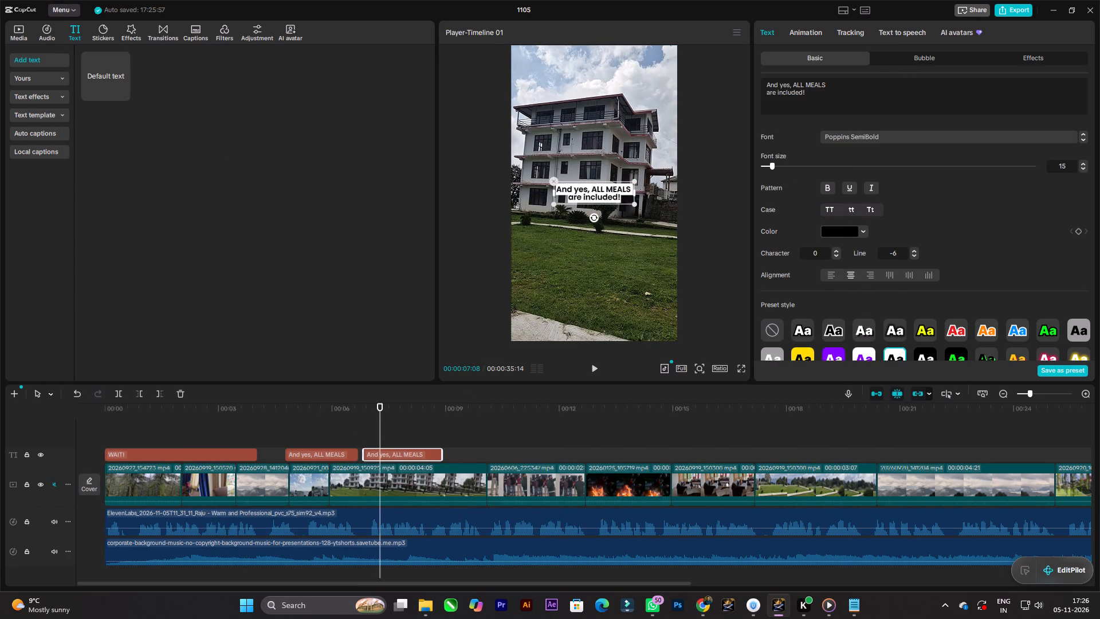
pyautogui.press('space')
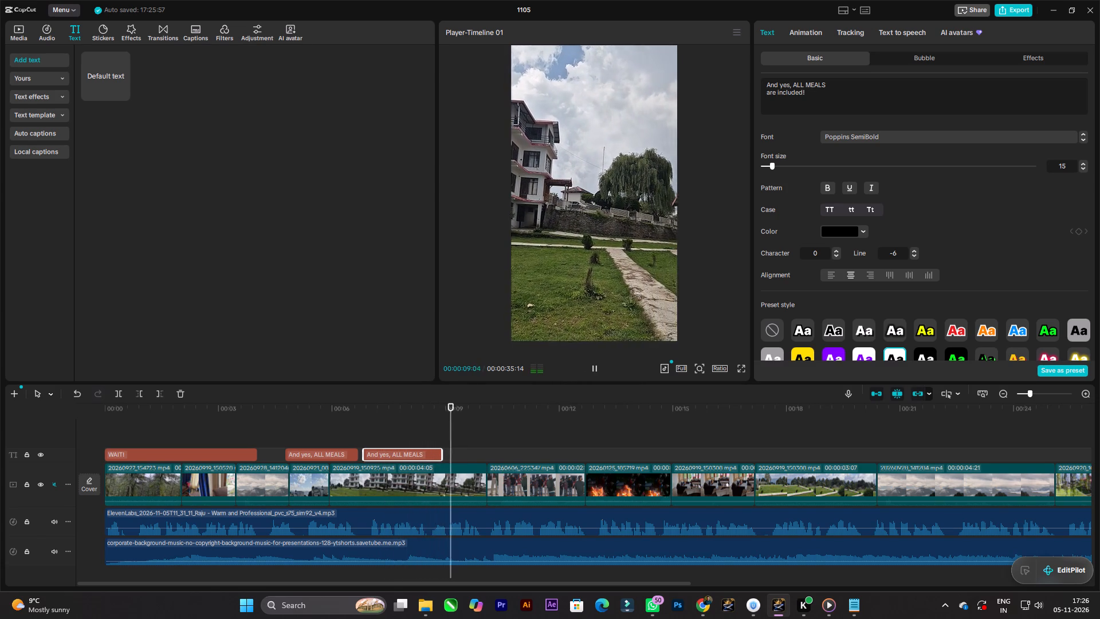
pyautogui.press('space')
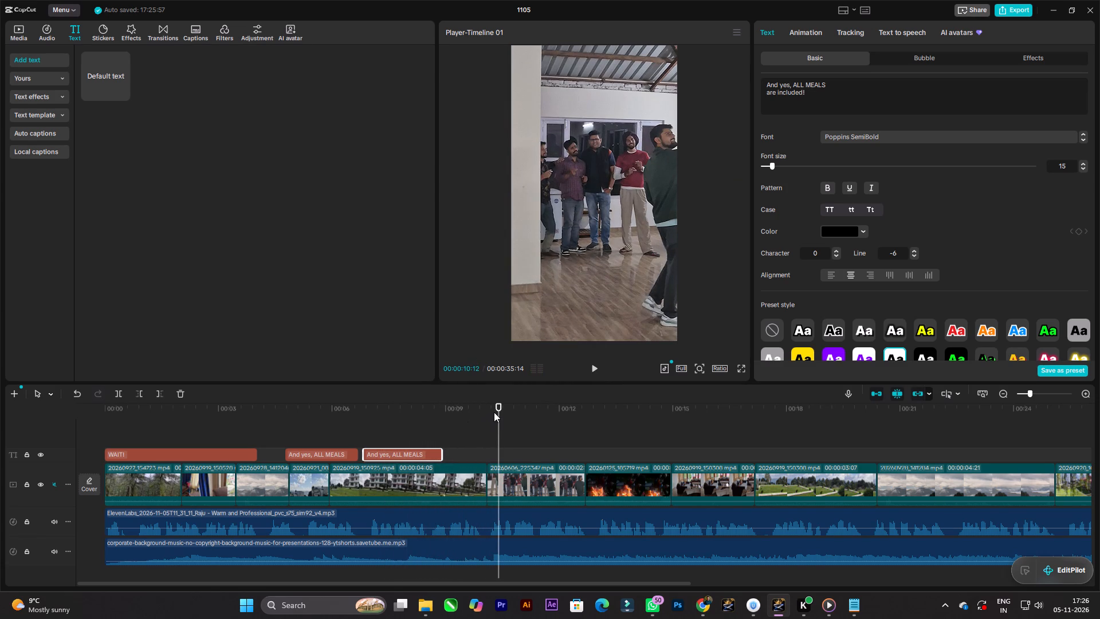
pyautogui.moveTo(498, 410); pyautogui.dragTo(364, 414)
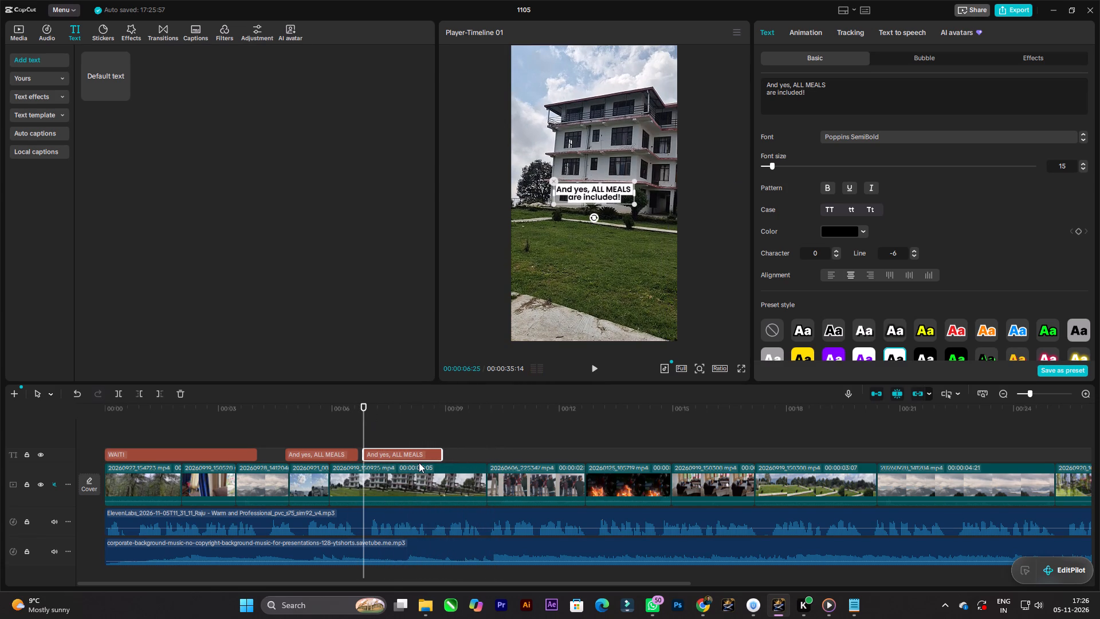
pyautogui.click(829, 108)
pyautogui.hotkey('ctrl', 'a')
pyautogui.hotkey('ctrl', 'v')
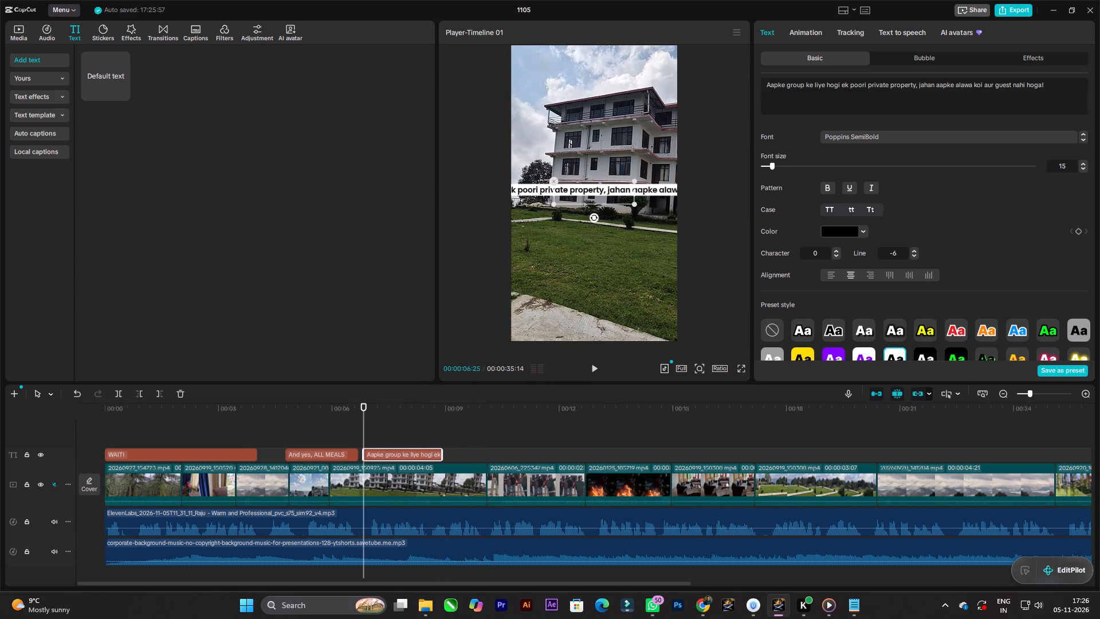
# Cut "jahan aapke alawa koi aur guest nahi hoga!" and the trailing space from the third caption's text.
pyautogui.moveTo(918, 83); pyautogui.dragTo(936, 81)
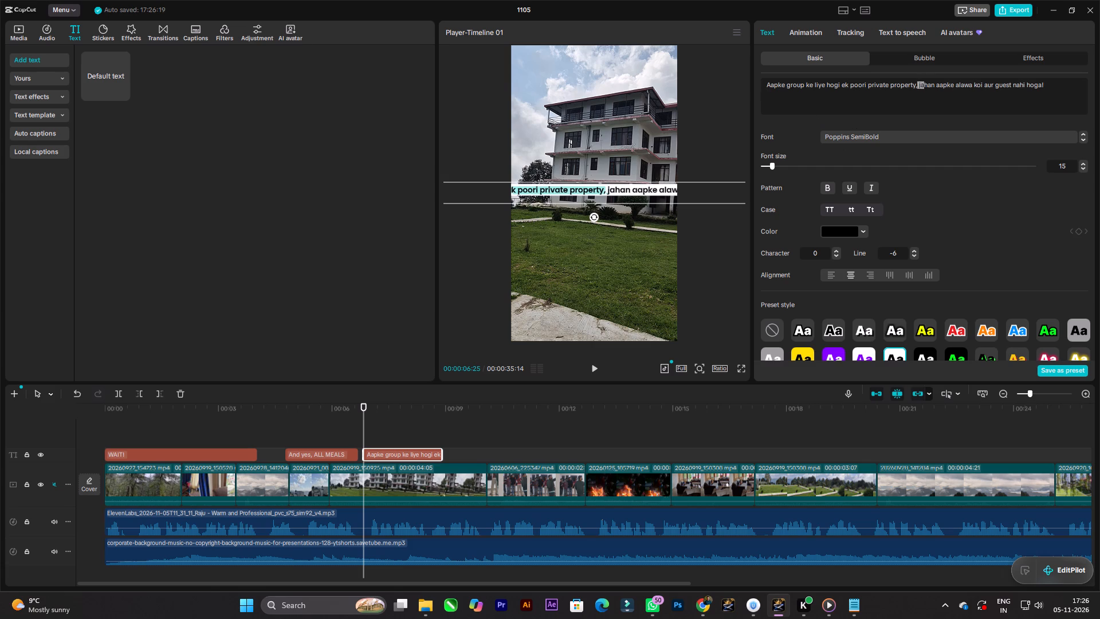
pyautogui.moveTo(936, 81); pyautogui.dragTo(1070, 81)
pyautogui.click(1028, 87)
pyautogui.moveTo(1054, 84); pyautogui.dragTo(984, 95)
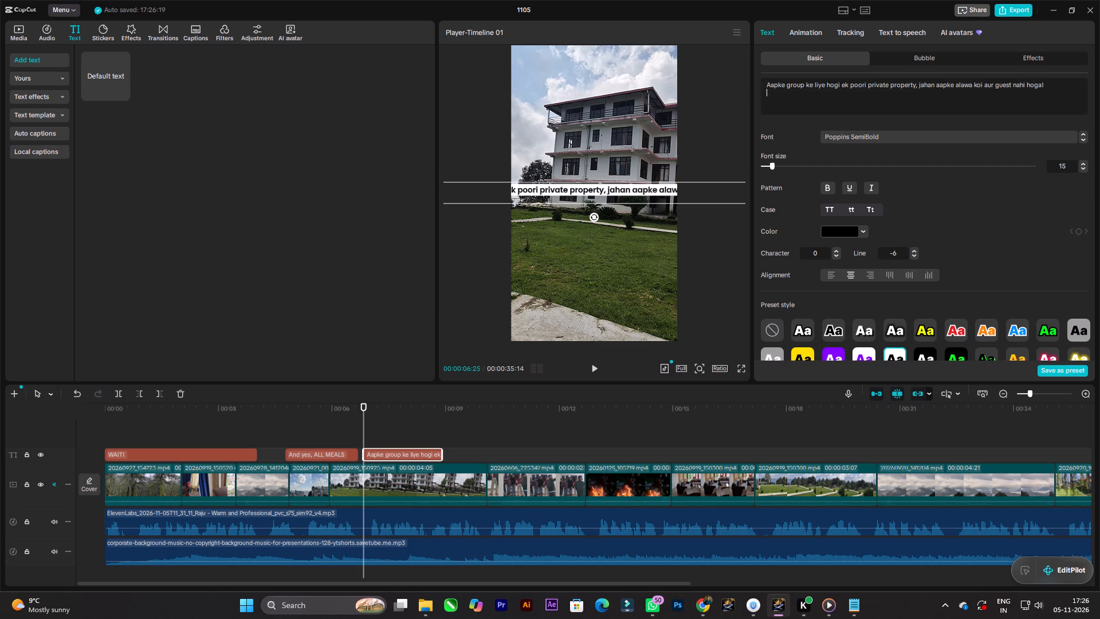
pyautogui.moveTo(984, 95); pyautogui.dragTo(920, 85)
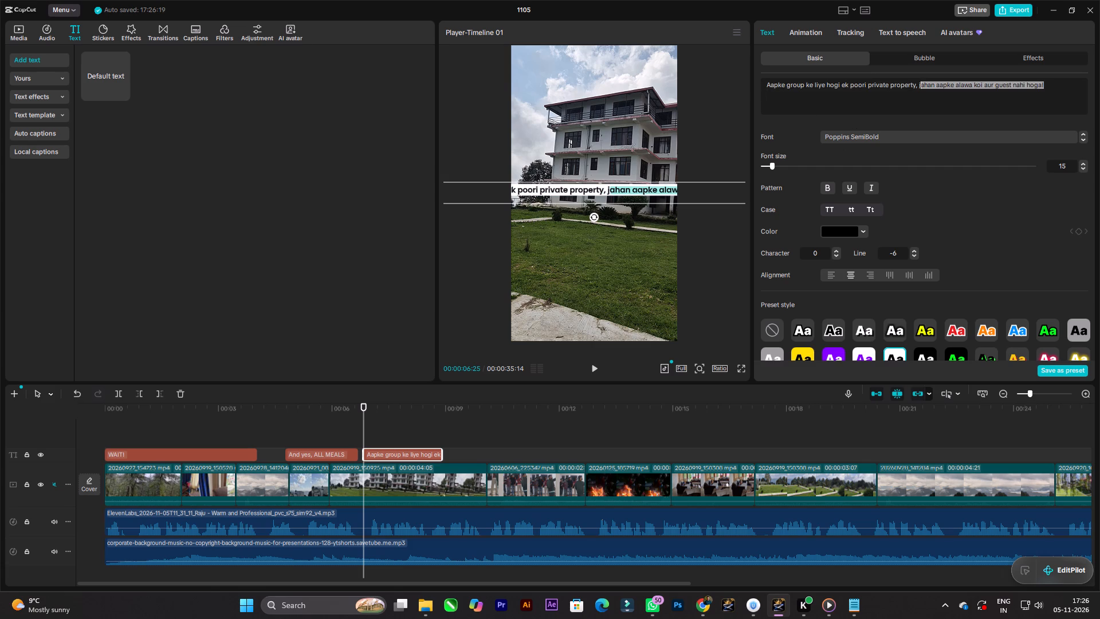
pyautogui.hotkey('shift', 'Left')
pyautogui.hotkey('ctrl', 'x')
pyautogui.press('BackSpace')
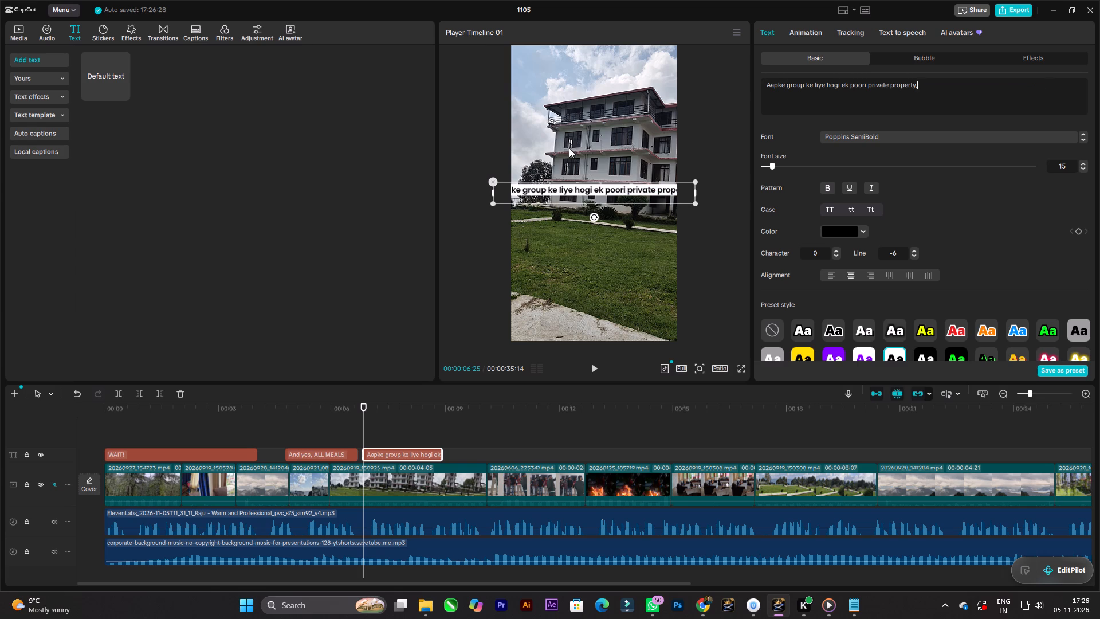
# Break the third caption into two lines after "Aapke group ke liye hogi ek".
pyautogui.click(850, 90)
pyautogui.click(851, 89)
pyautogui.click(850, 84)
pyautogui.press('Return')
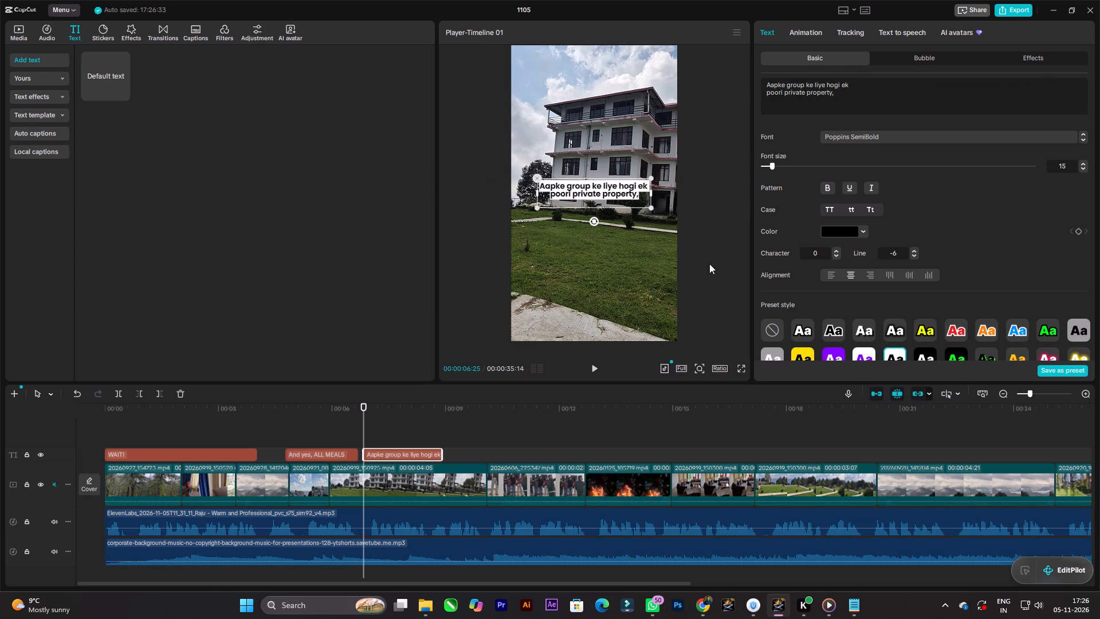
# Listen to the "Aapke group" voiceover and extend that caption's end to about 00:00:09:25.
pyautogui.click(710, 178)
pyautogui.press('space')
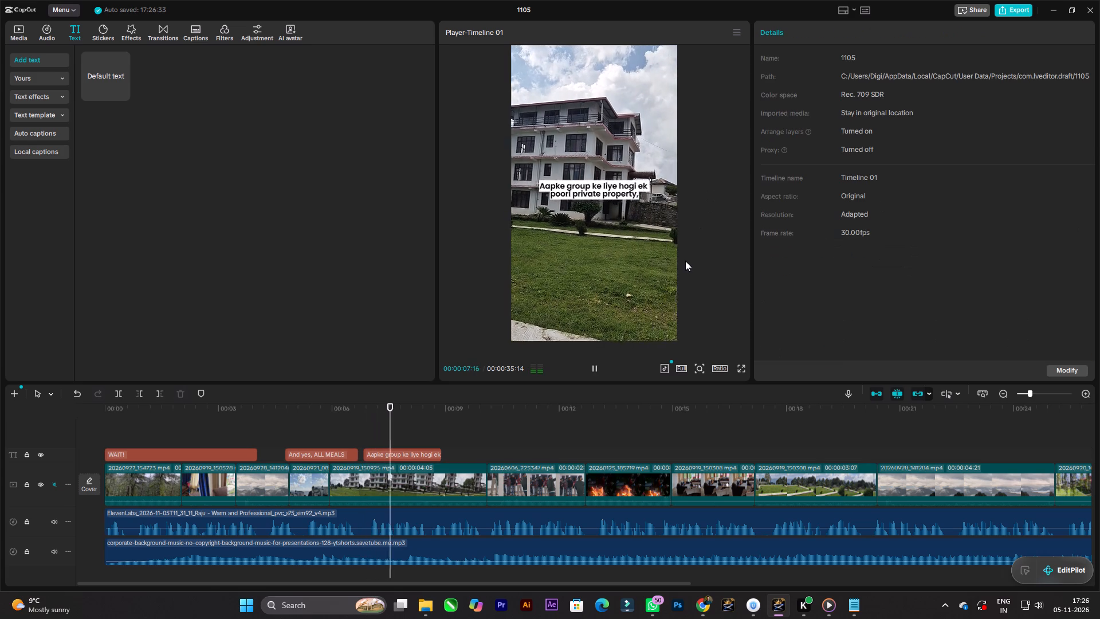
pyautogui.press('space')
pyautogui.press('space')
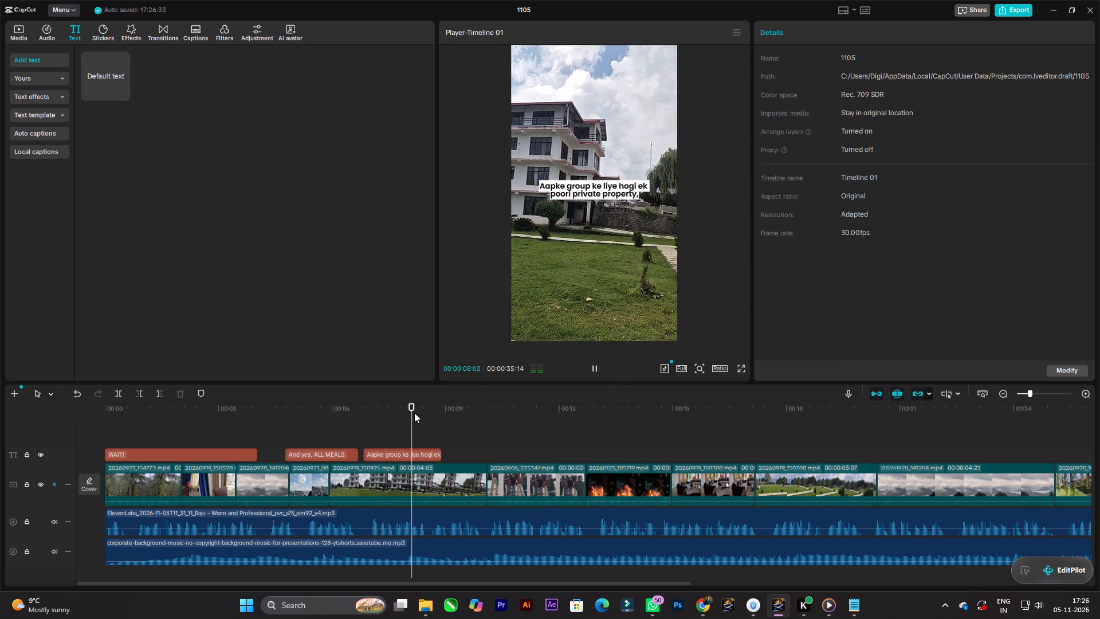
pyautogui.press('space')
pyautogui.press('space')
pyautogui.press('space')
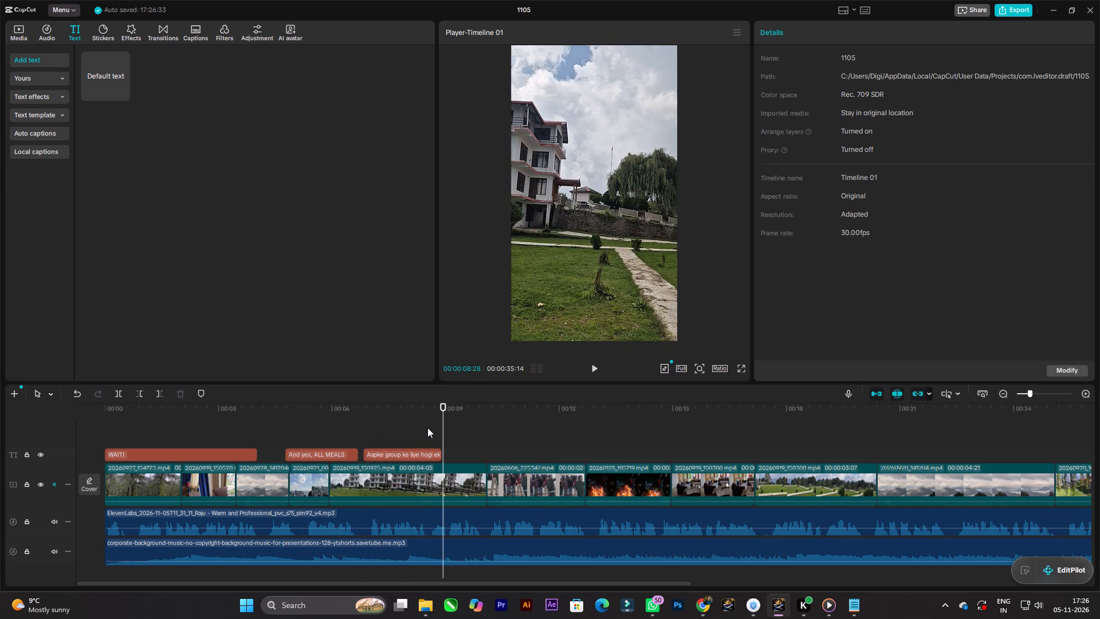
pyautogui.press('space')
pyautogui.press('space')
pyautogui.click(431, 453)
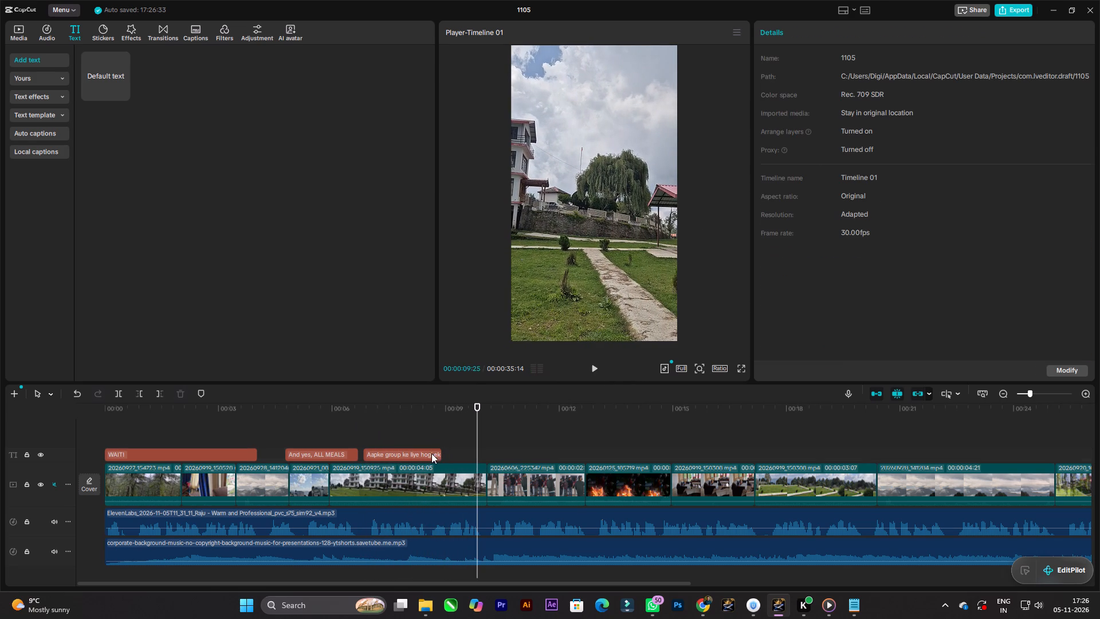
pyautogui.moveTo(440, 453); pyautogui.dragTo(473, 452)
# Play on to the next phrase and paste a copy of the "And yes, ALL MEALS are included!" caption at 00:00:10:13.
pyautogui.press('space')
pyautogui.press('space')
pyautogui.press('space')
pyautogui.press('space')
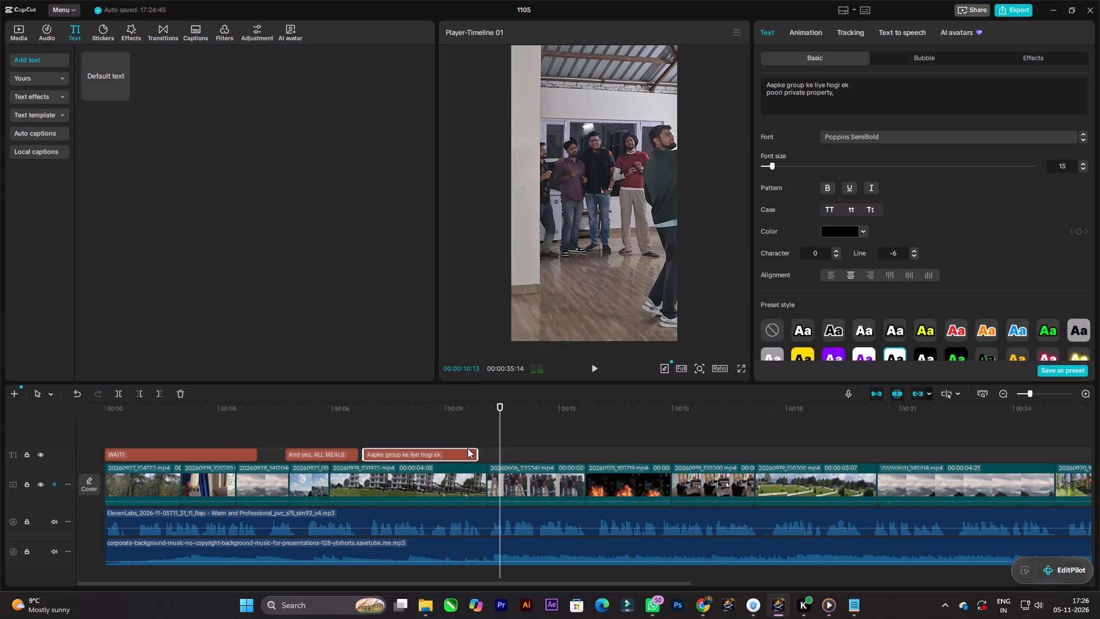
pyautogui.hotkey('ctrl', 'v')
pyautogui.press('space')
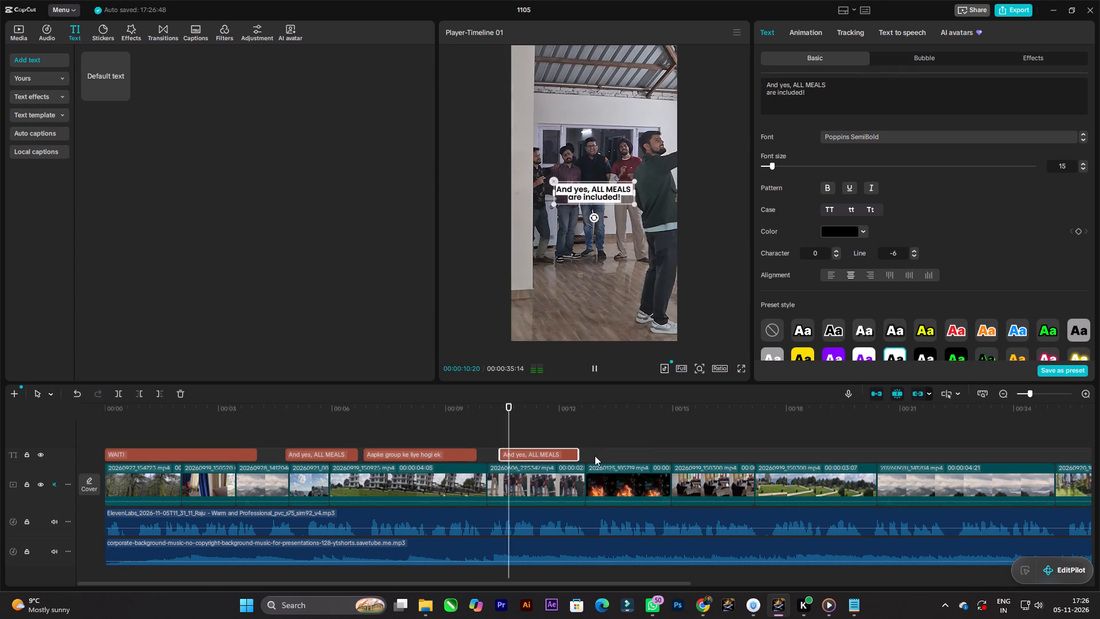
pyautogui.press('space')
# Replace the new caption's text with "jahan aapke alawa koi aur guest nahi hoga!", split into two lines after "aur".
pyautogui.click(853, 88)
pyautogui.hotkey('ctrl', 'a')
pyautogui.hotkey('ctrl', 'v')
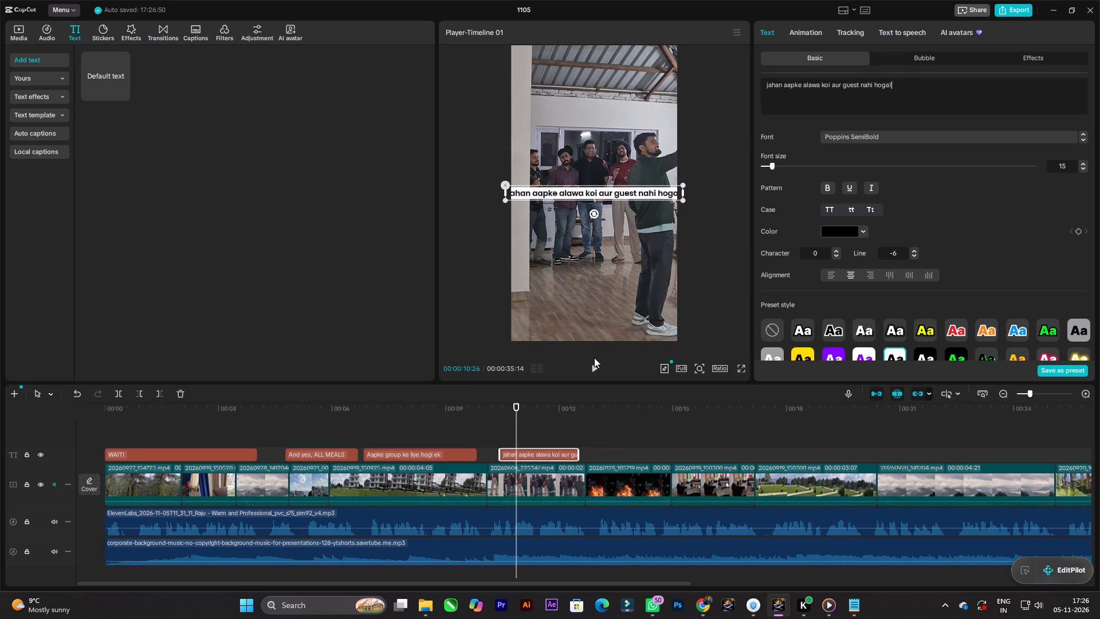
pyautogui.click(844, 85)
pyautogui.press('Return')
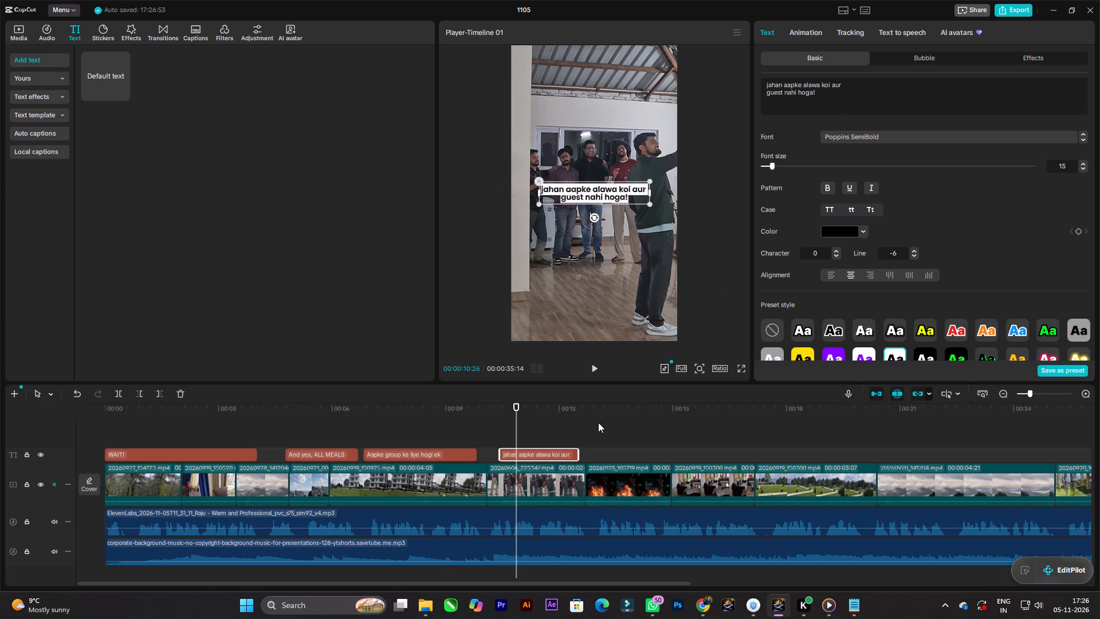
# Play through the "jahan aapke alawa" caption and paste another copy of the "And yes, ALL MEALS are included!" caption at 00:00:13:12.
pyautogui.click(547, 426)
pyautogui.moveTo(545, 426); pyautogui.dragTo(474, 416)
pyautogui.press('space')
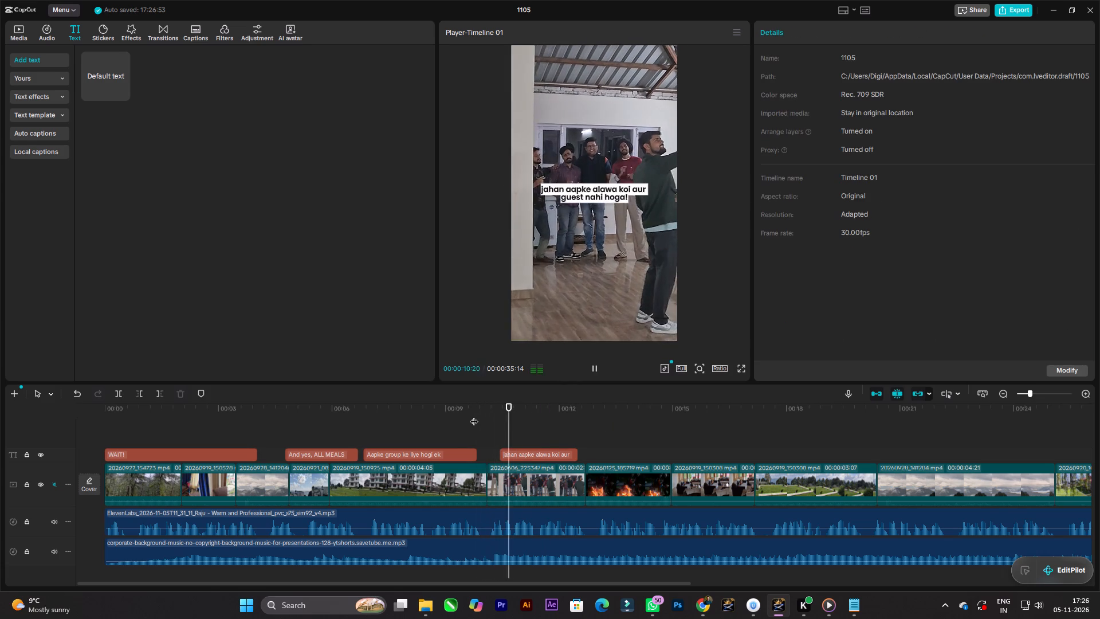
pyautogui.press('space')
pyautogui.press('space')
pyautogui.press('space')
pyautogui.press('space')
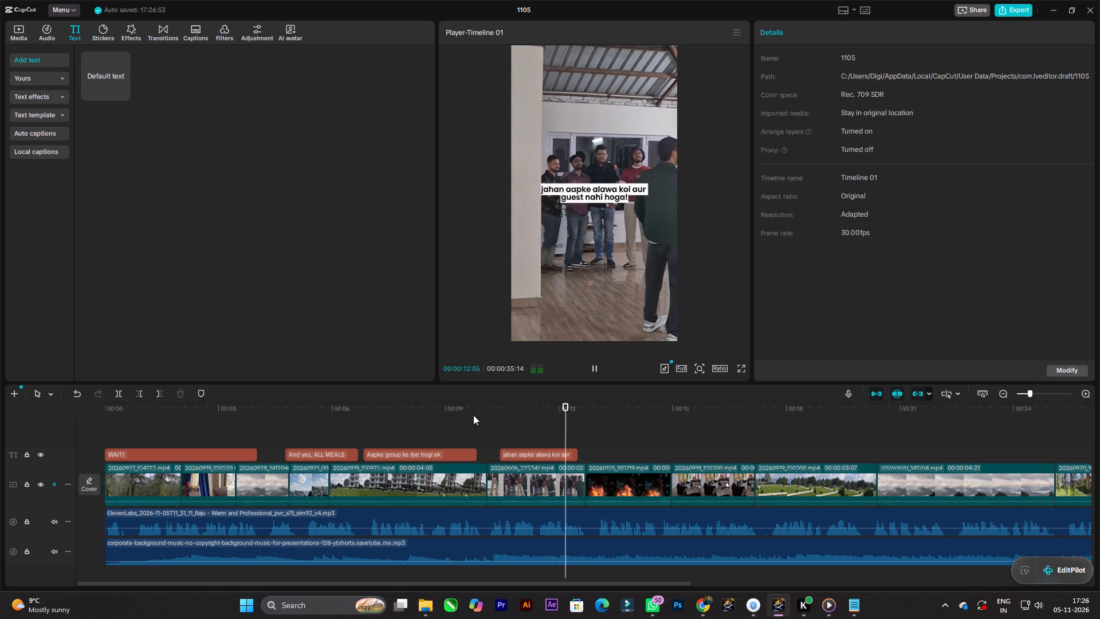
pyautogui.press('space')
pyautogui.press('space')
pyautogui.press('space')
pyautogui.press('space')
pyautogui.press('space')
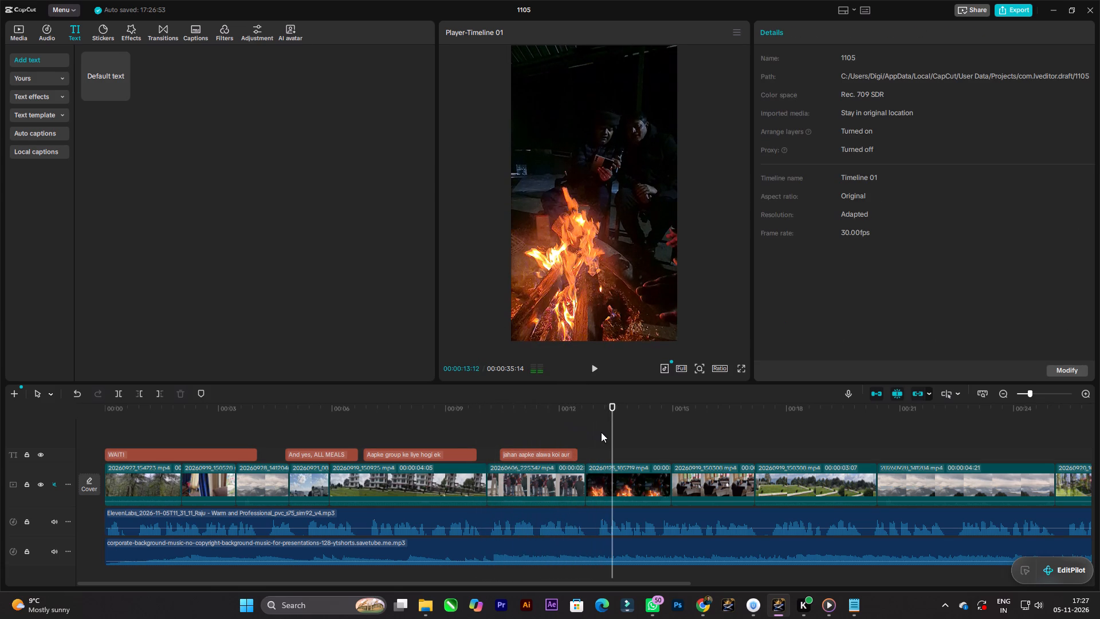
pyautogui.hotkey('ctrl', 'v')
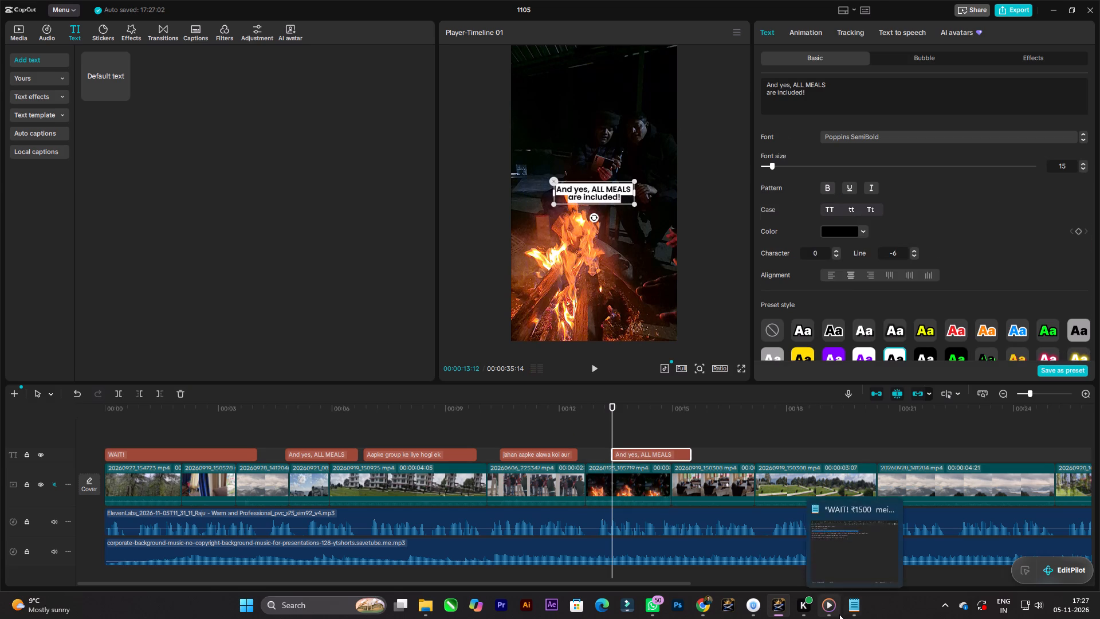
# Copy the script line beginning "Chahe friends ke saath trip ho" and ending "poori gang ke naam!" from Notepad and return to CapCut.
pyautogui.click(848, 611)
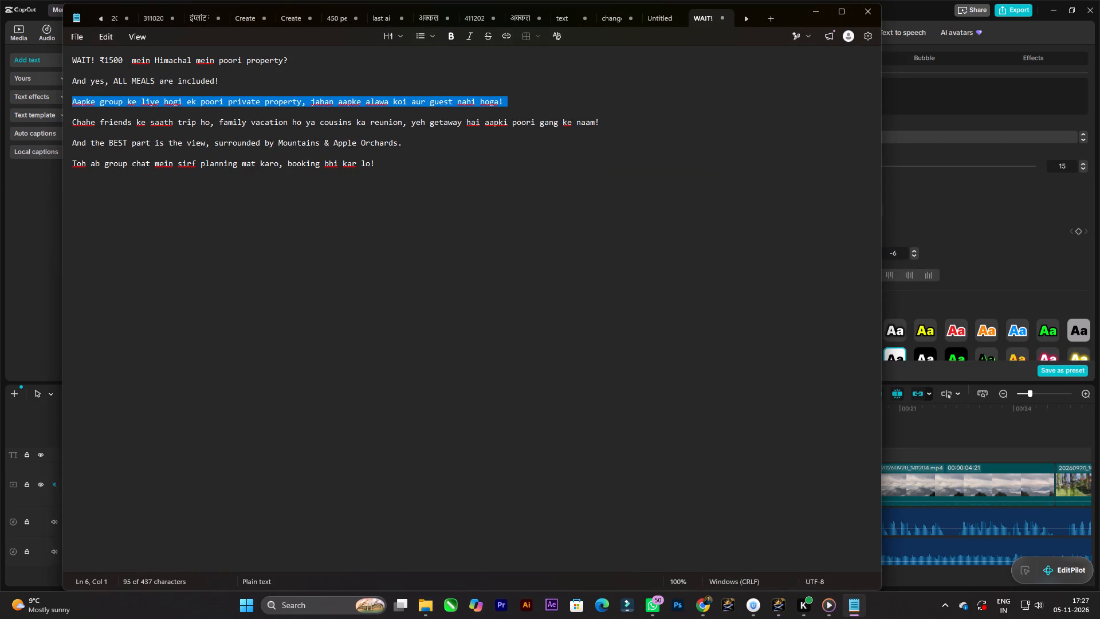
pyautogui.moveTo(75, 124); pyautogui.dragTo(572, 135)
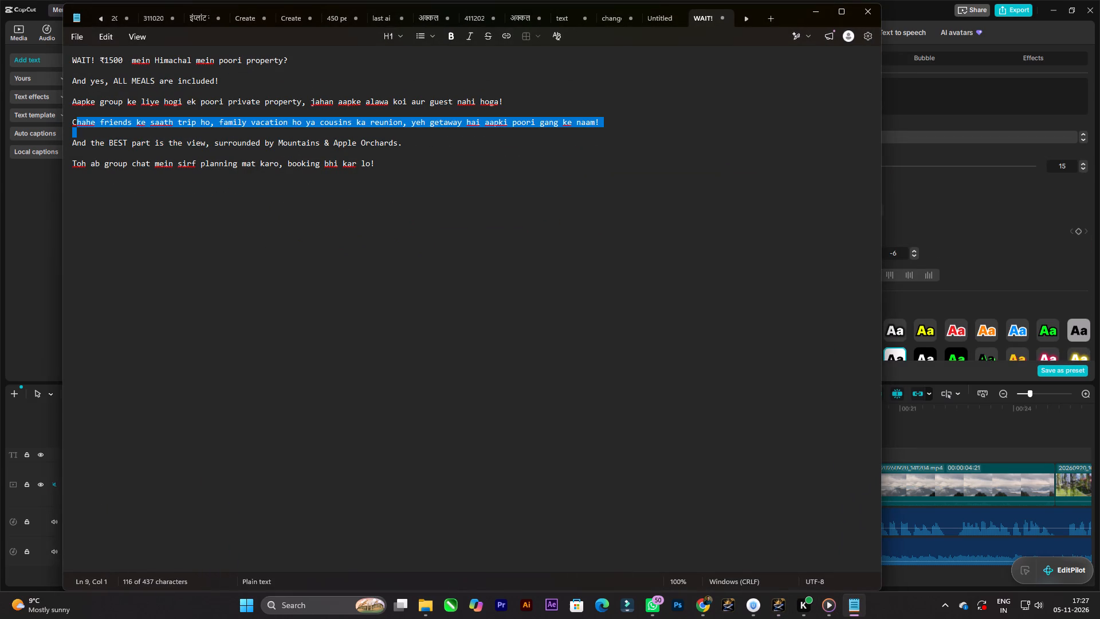
pyautogui.moveTo(572, 135); pyautogui.dragTo(604, 121)
pyautogui.hotkey('ctrl', 'c')
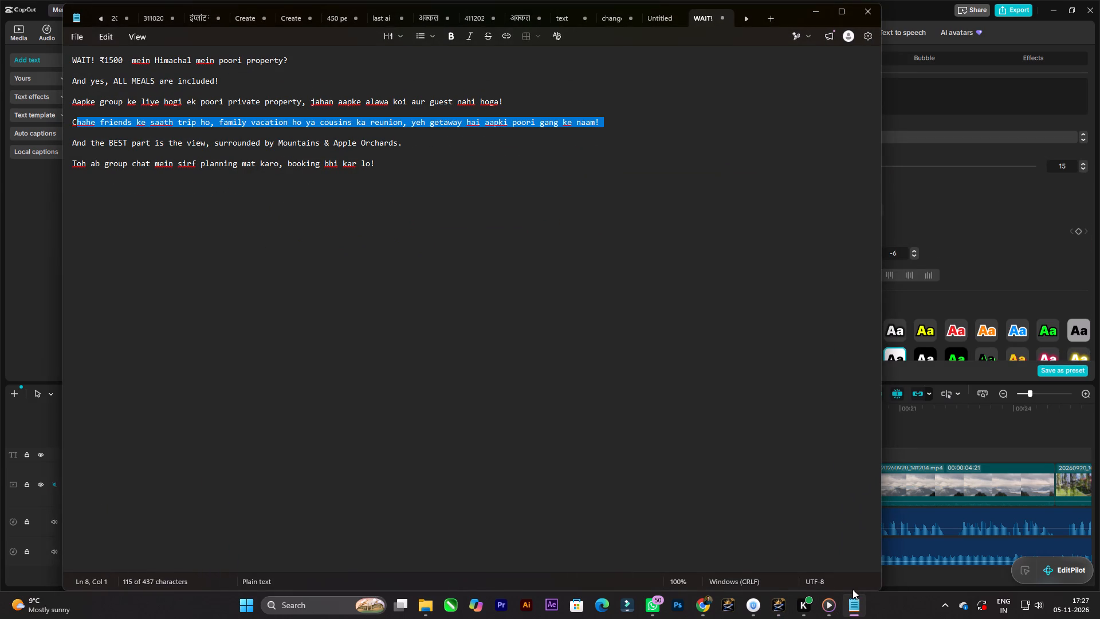
pyautogui.click(852, 602)
# Replace the new caption's text with the copied script line and cut everything after "hahe friends ke saath trip ho," out of it.
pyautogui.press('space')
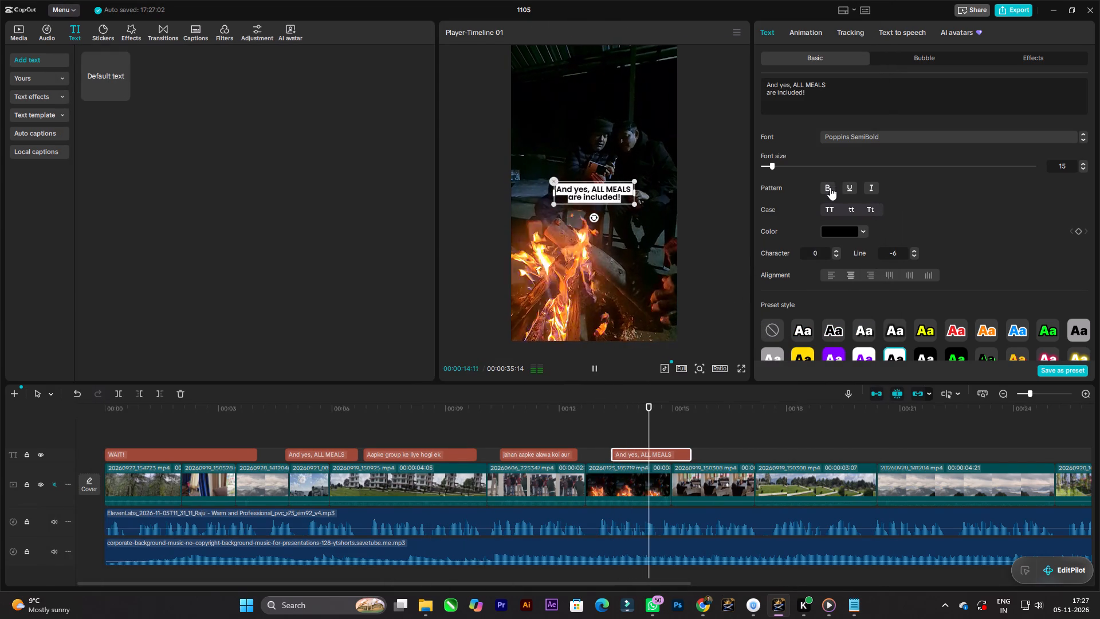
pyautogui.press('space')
pyautogui.click(853, 97)
pyautogui.hotkey('ctrl', 'a')
pyautogui.hotkey('ctrl', 'v')
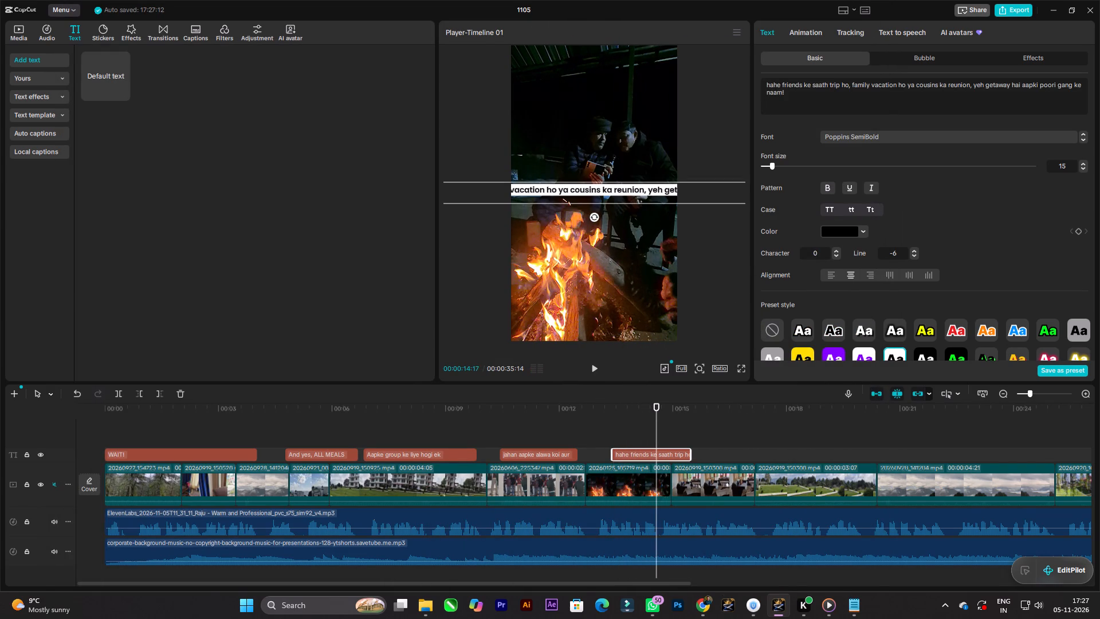
pyautogui.moveTo(852, 85); pyautogui.dragTo(909, 105)
pyautogui.hotkey('ctrl', 'x')
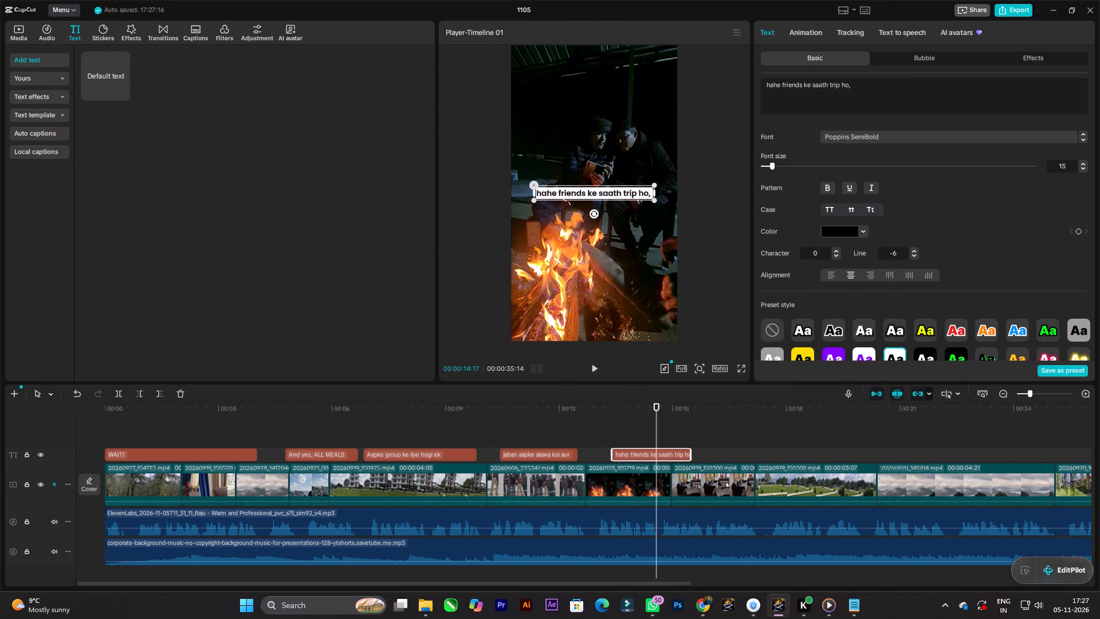
pyautogui.press('BackSpace')
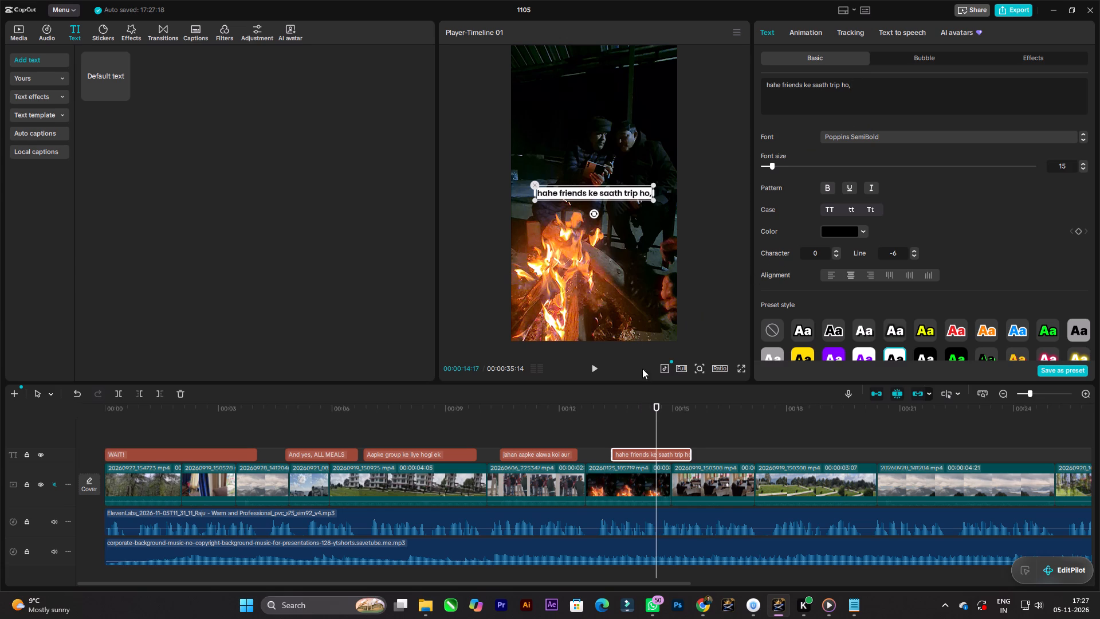
# Find where the "friends ke saath" phrase begins in the voiceover and move its caption earlier to start at 00:00:13:02.
pyautogui.click(689, 434)
pyautogui.moveTo(689, 417); pyautogui.dragTo(571, 405)
pyautogui.keyDown('ctrl'); pyautogui.scroll(-3, 474, 456); pyautogui.keyUp('ctrl')
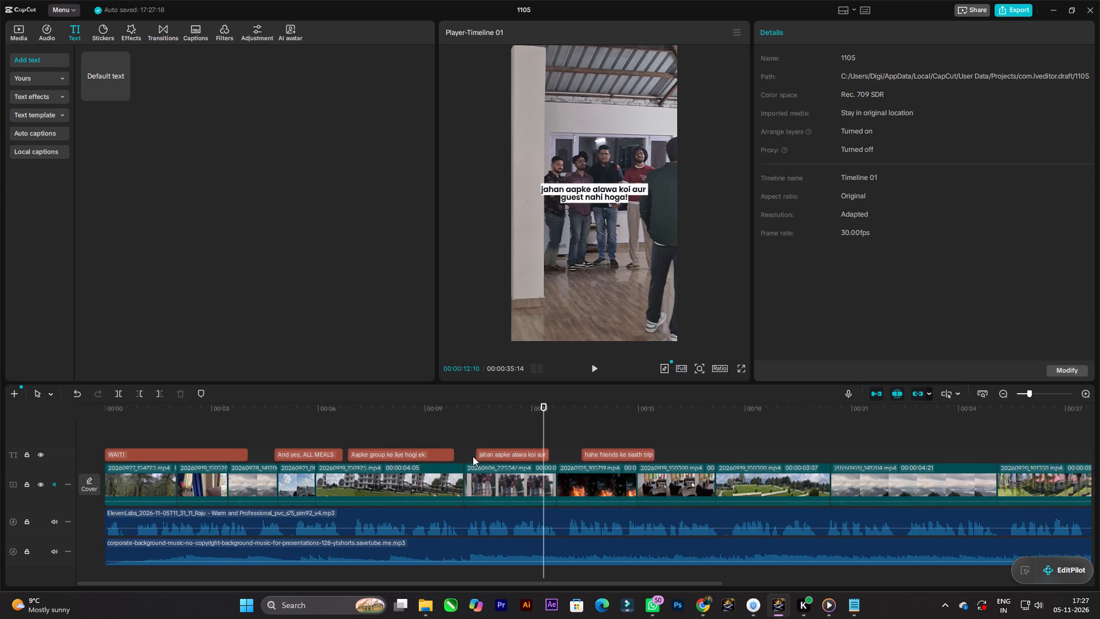
pyautogui.keyDown('ctrl'); pyautogui.scroll(-2, 473, 456); pyautogui.keyUp('ctrl')
pyautogui.keyDown('ctrl'); pyautogui.scroll(2, 560, 449); pyautogui.keyUp('ctrl')
pyautogui.keyDown('ctrl'); pyautogui.scroll(2, 641, 430); pyautogui.keyUp('ctrl')
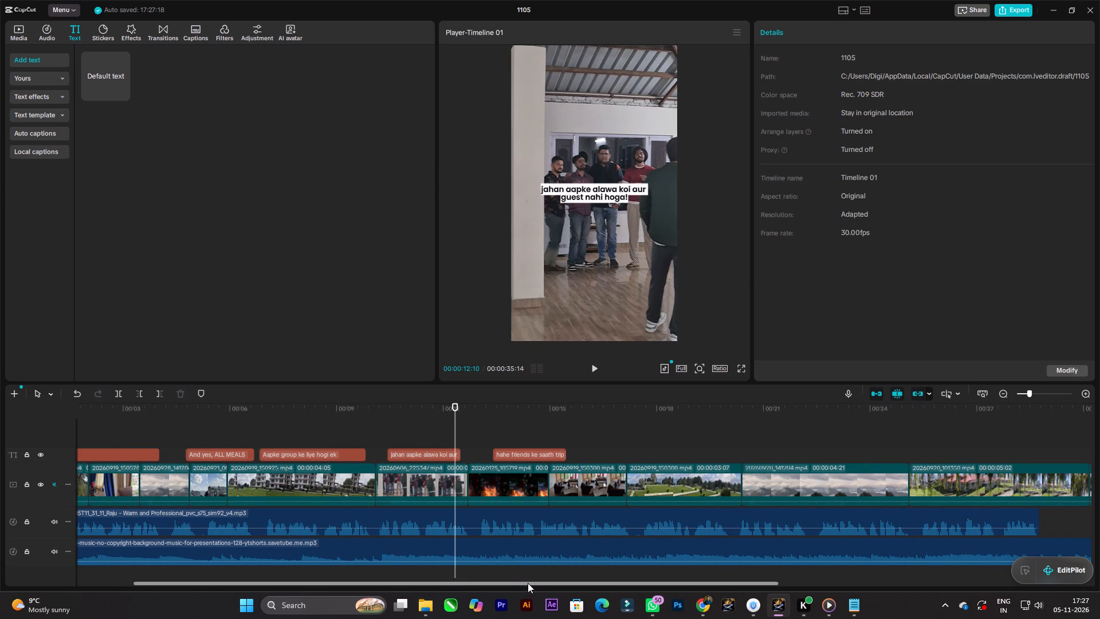
pyautogui.moveTo(528, 582); pyautogui.dragTo(593, 580)
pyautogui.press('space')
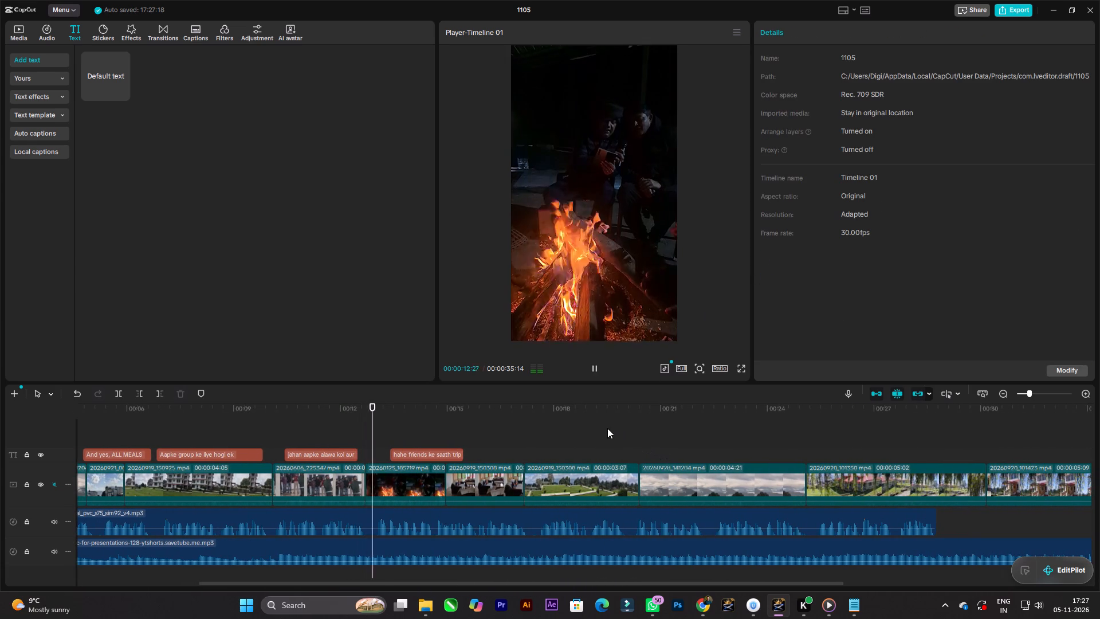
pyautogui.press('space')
pyautogui.keyDown('ctrl'); pyautogui.scroll(2, 396, 429); pyautogui.keyUp('ctrl')
pyautogui.moveTo(387, 417); pyautogui.dragTo(345, 410)
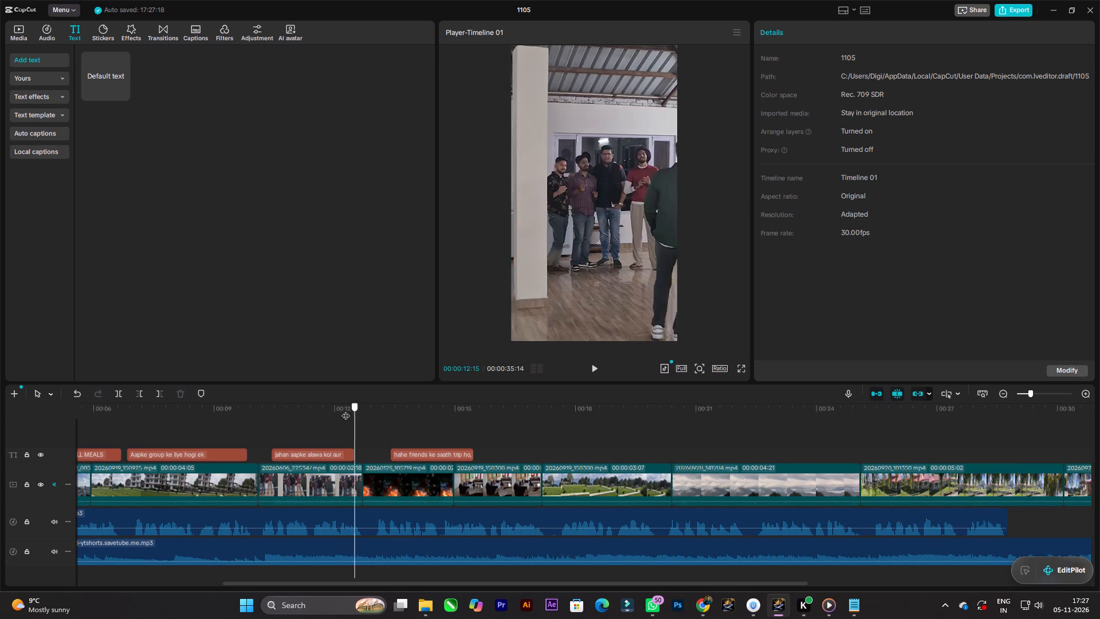
pyautogui.moveTo(345, 410); pyautogui.dragTo(339, 409)
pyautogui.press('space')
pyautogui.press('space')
pyautogui.moveTo(415, 452); pyautogui.dragTo(407, 451)
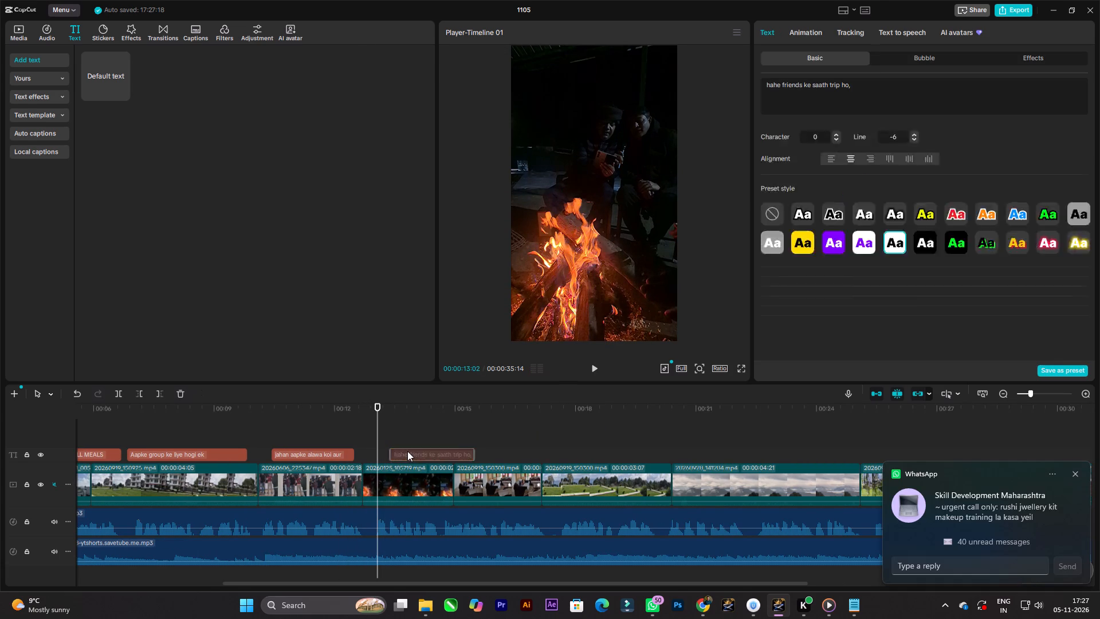
pyautogui.moveTo(407, 451); pyautogui.dragTo(404, 451)
# Play through the "hahe friends ke saath trip ho," caption and trim its end to just before 00:00:14:25.
pyautogui.moveTo(374, 404); pyautogui.dragTo(350, 409)
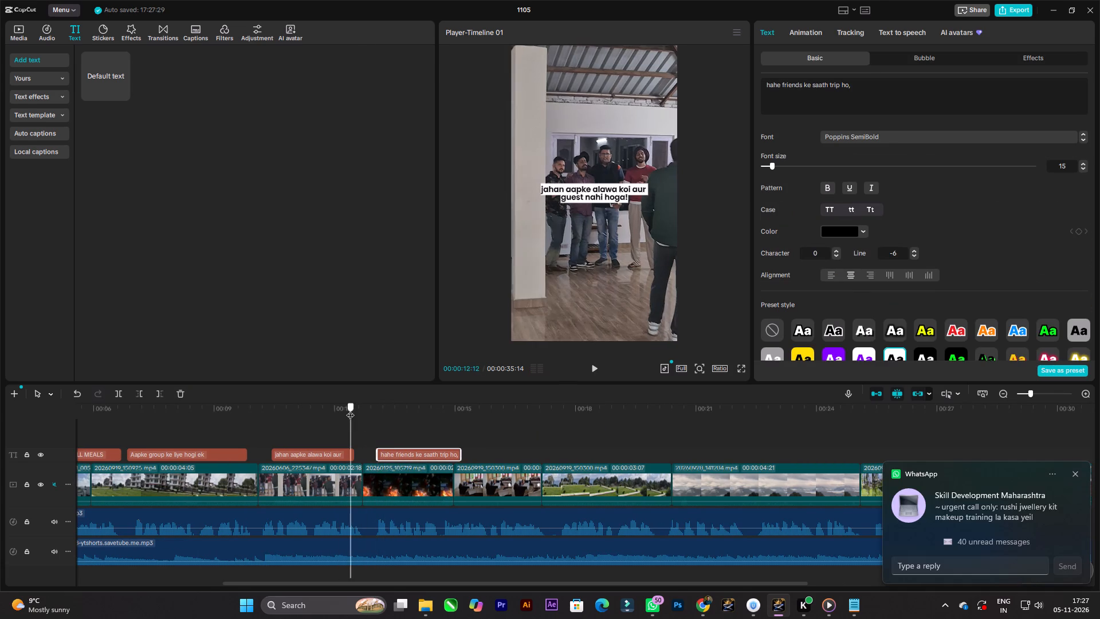
pyautogui.moveTo(350, 409); pyautogui.dragTo(349, 409)
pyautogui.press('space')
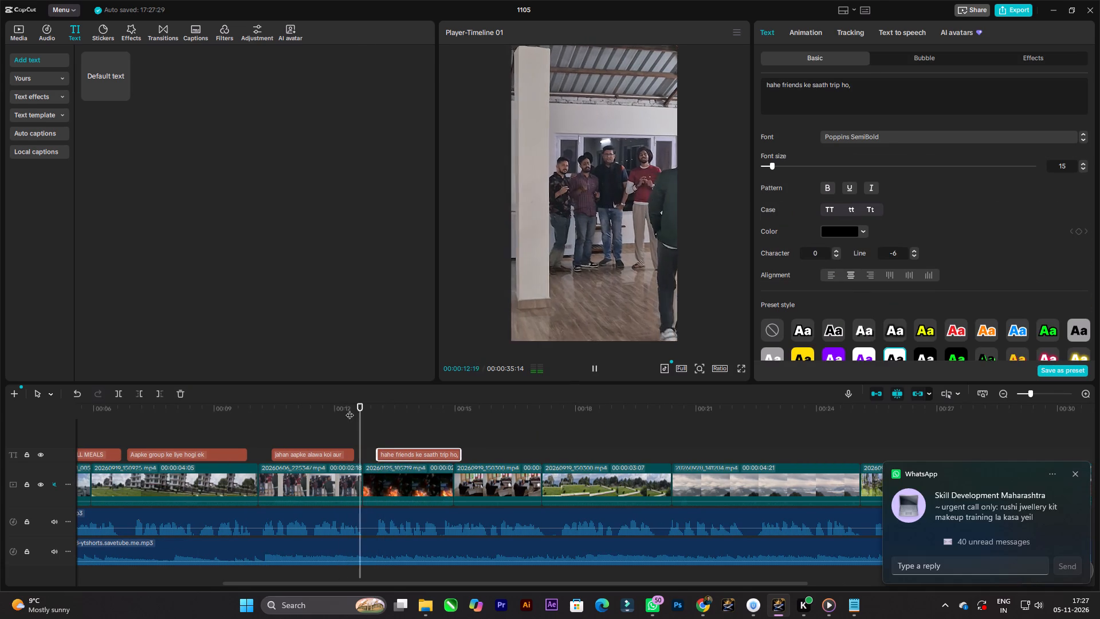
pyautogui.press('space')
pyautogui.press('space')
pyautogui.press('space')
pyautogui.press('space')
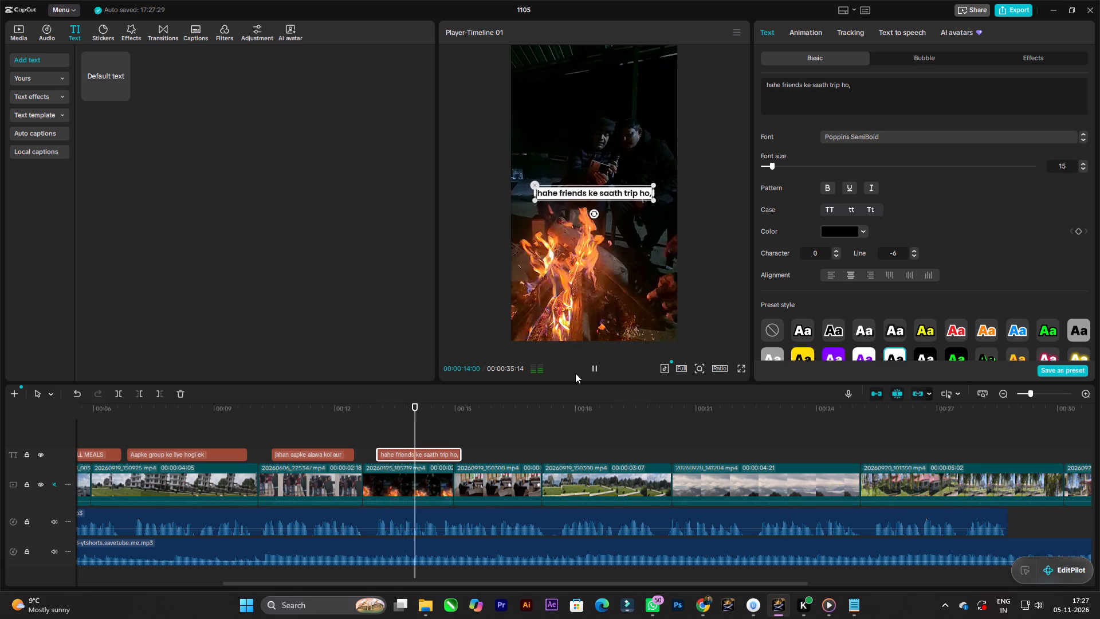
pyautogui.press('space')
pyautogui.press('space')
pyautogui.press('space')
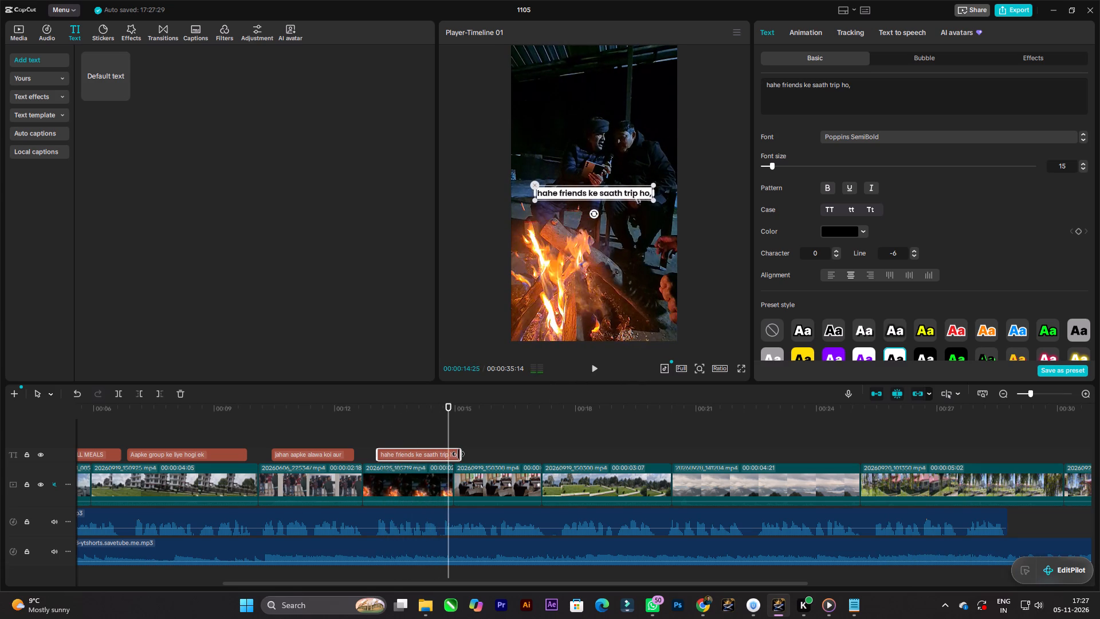
pyautogui.moveTo(458, 454); pyautogui.dragTo(442, 452)
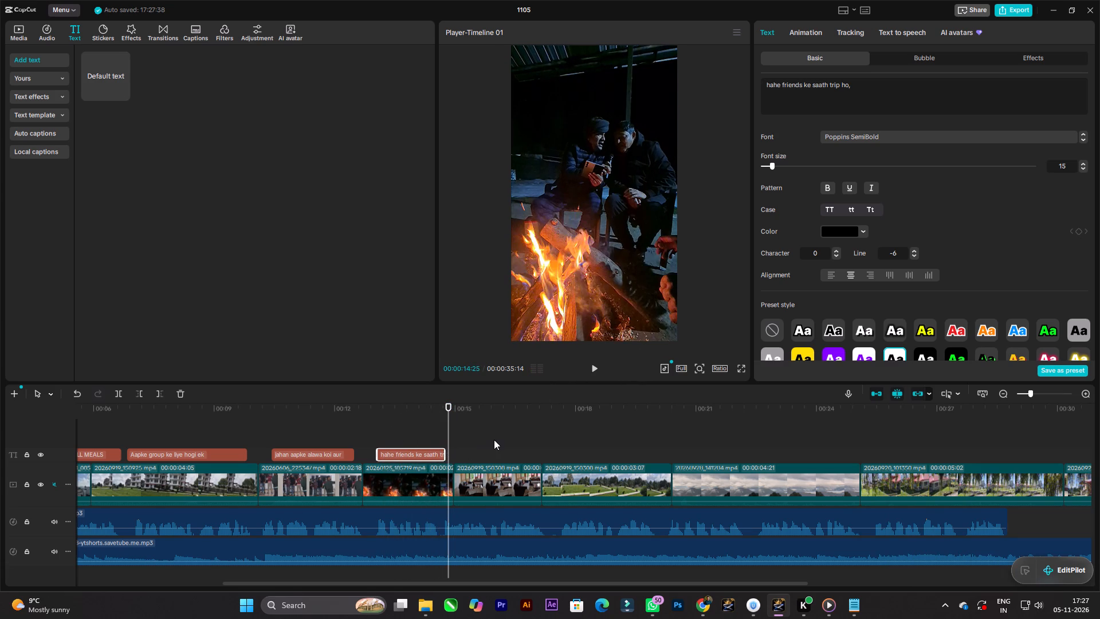
# Play on past the trimmed caption and paste another copy of the "And yes, ALL MEALS are included!" caption at about 00:00:15:04.
pyautogui.moveTo(448, 420); pyautogui.dragTo(405, 416)
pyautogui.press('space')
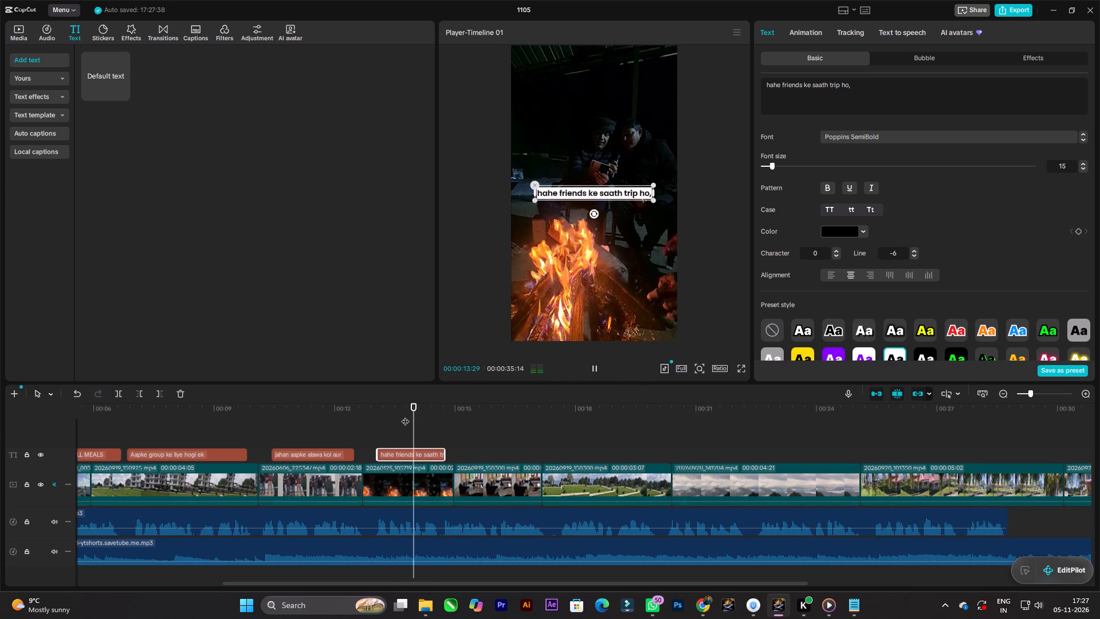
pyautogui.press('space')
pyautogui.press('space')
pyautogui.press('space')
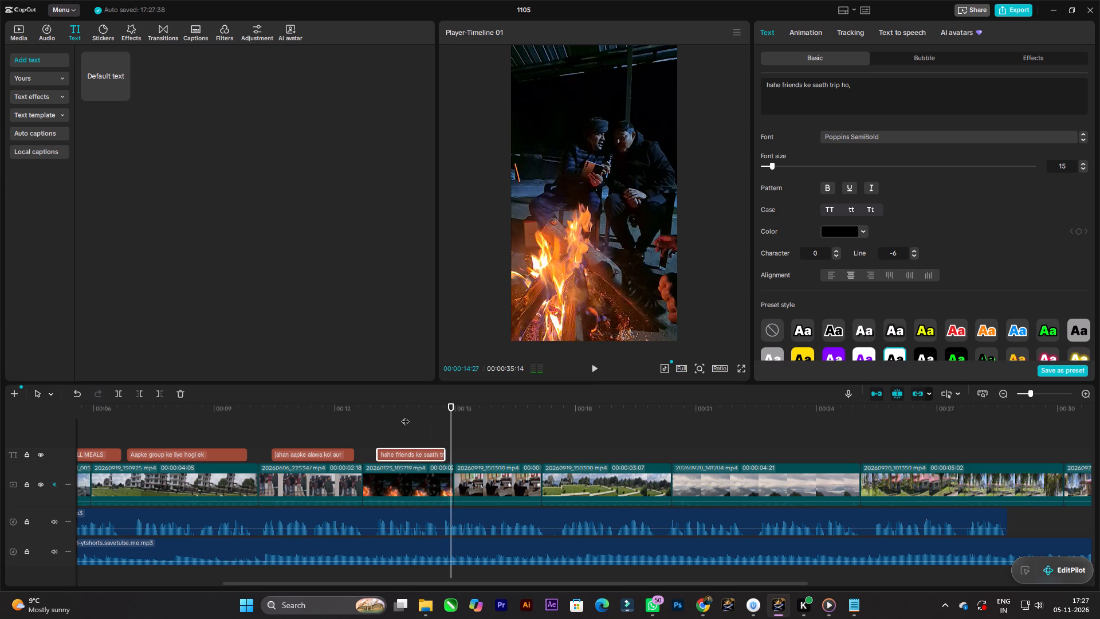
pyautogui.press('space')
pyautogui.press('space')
pyautogui.hotkey('ctrl', 'v')
# Replay the transition to the next phrase and move the pasted "And yes, ALL MEALS" caption earlier to start at 00:00:14:26.
pyautogui.moveTo(459, 417); pyautogui.dragTo(399, 415)
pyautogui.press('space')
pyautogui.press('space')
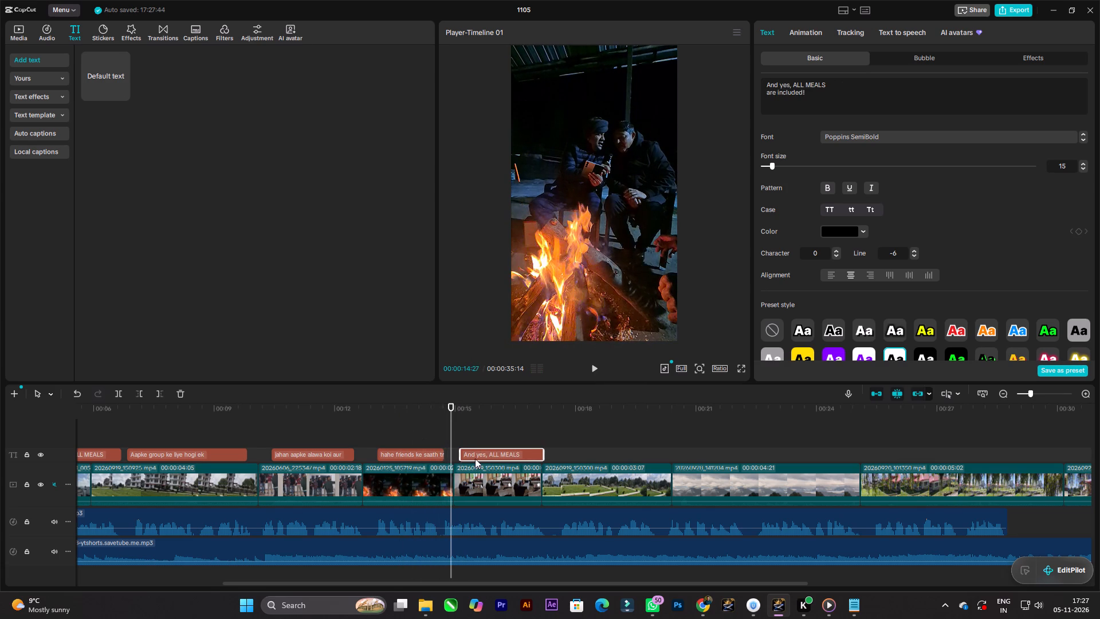
pyautogui.click(451, 429)
pyautogui.moveTo(490, 456); pyautogui.dragTo(488, 455)
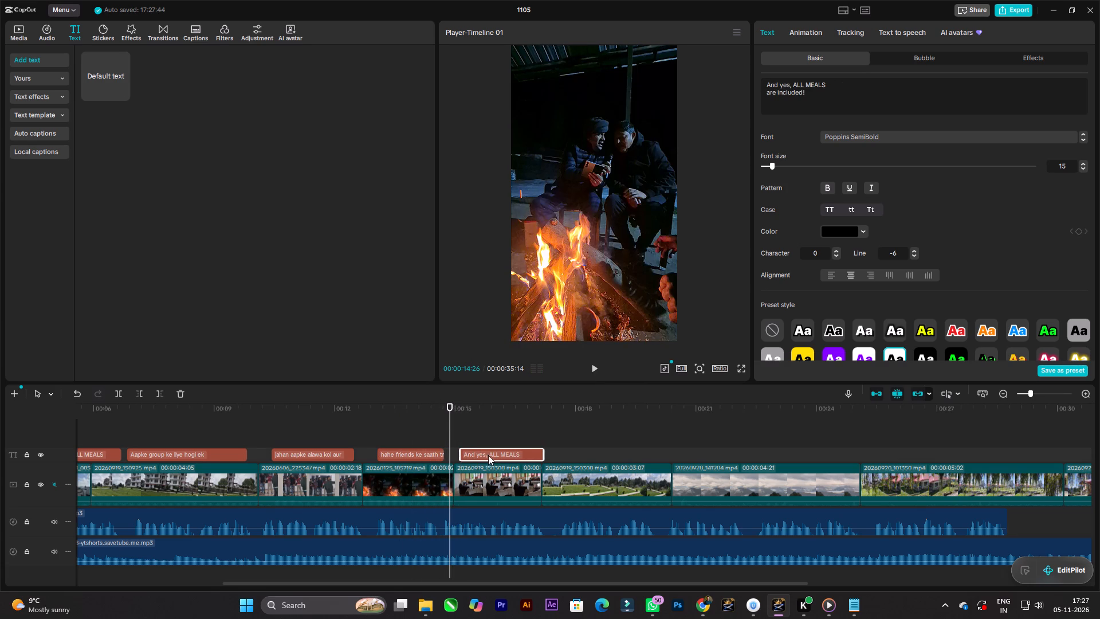
pyautogui.moveTo(488, 455); pyautogui.dragTo(482, 455)
# Replace the new caption's text with "family vacation ho ya cousins ka reunion, yeh getaway hai aapki poori gang ke naam!", without a trailing line break.
pyautogui.click(847, 101)
pyautogui.hotkey('ctrl', 'a')
pyautogui.hotkey('ctrl', 'v')
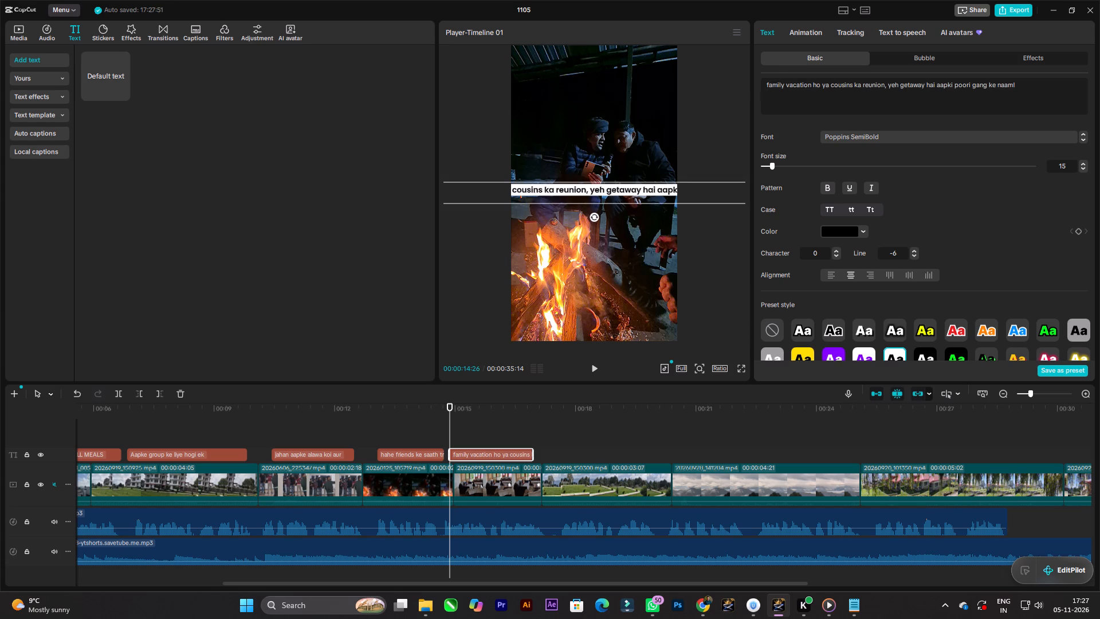
pyautogui.press('BackSpace')
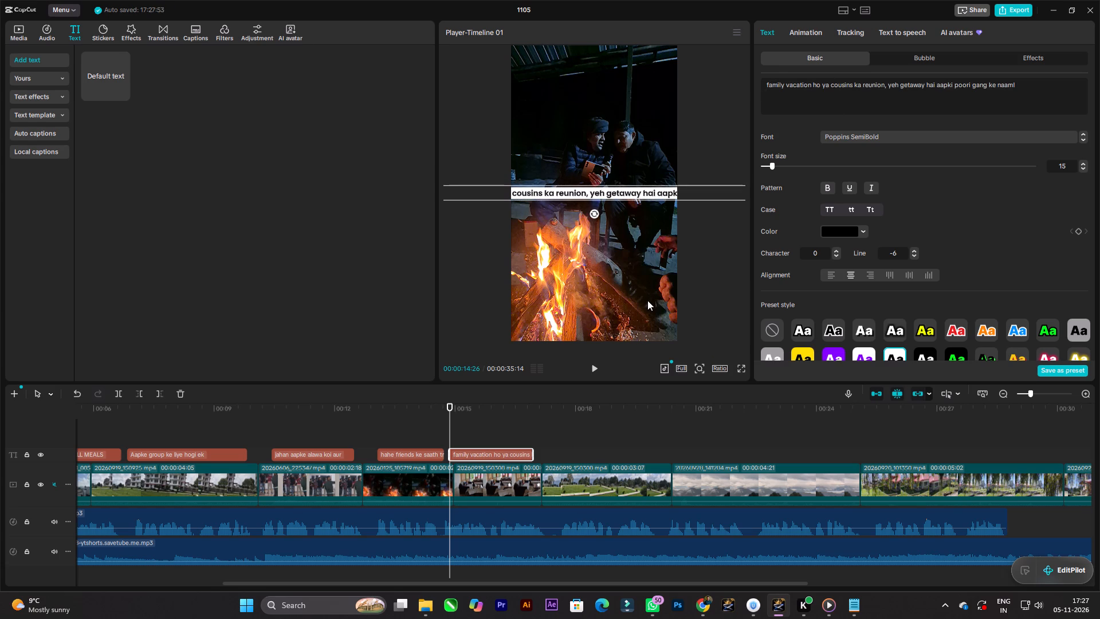
pyautogui.press('space')
pyautogui.press('space')
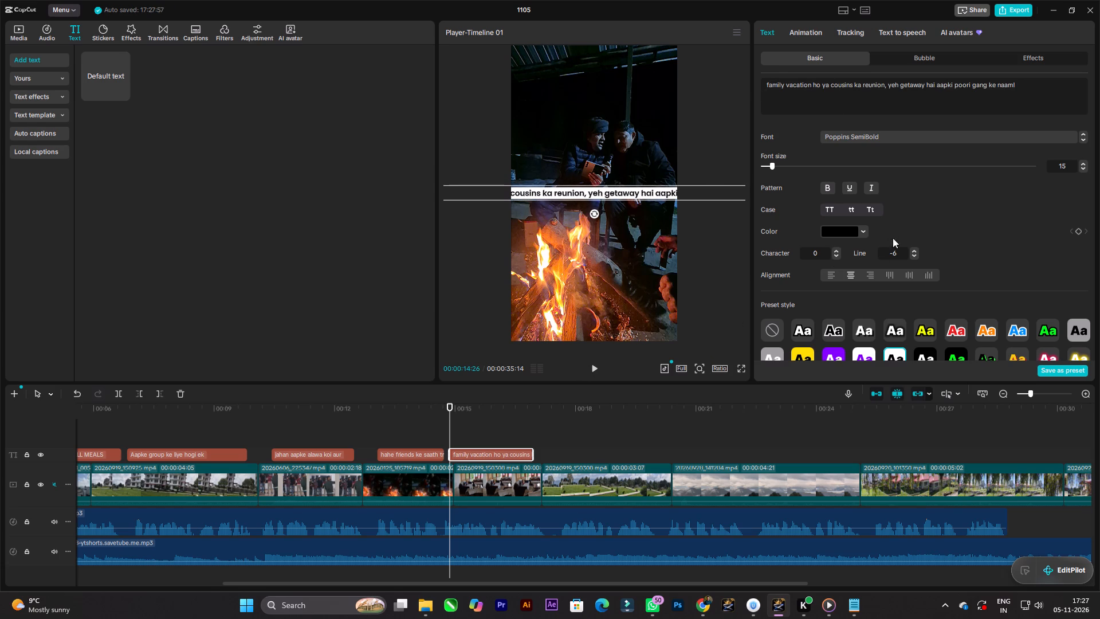
pyautogui.press('BackSpace')
pyautogui.press('BackSpace')
# Play the "family vacation" caption against the voiceover and cut "yeh getaway hai aapki poori gang ke naam!" from its text.
pyautogui.click(728, 295)
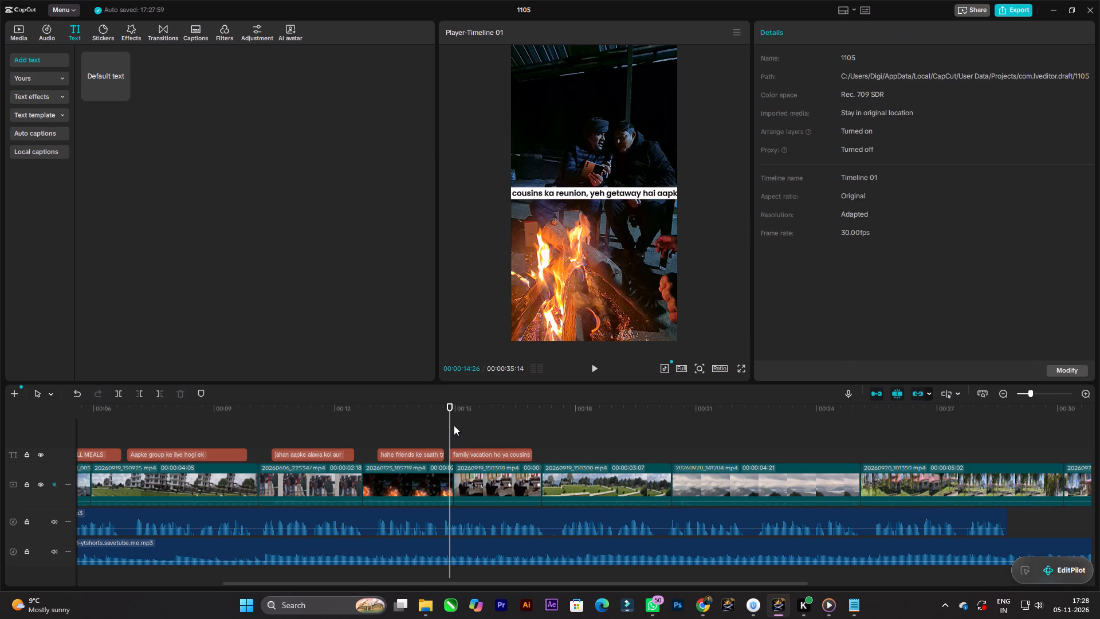
pyautogui.moveTo(451, 422); pyautogui.dragTo(439, 420)
pyautogui.press('space')
pyautogui.press('space')
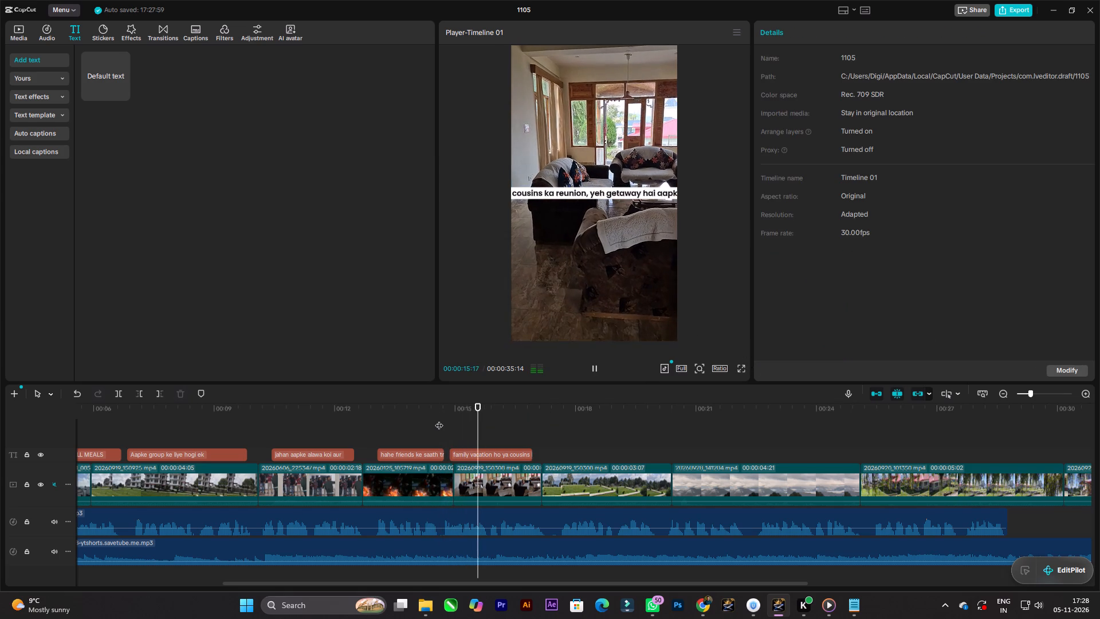
pyautogui.press('space')
pyautogui.press('space')
pyautogui.press('space')
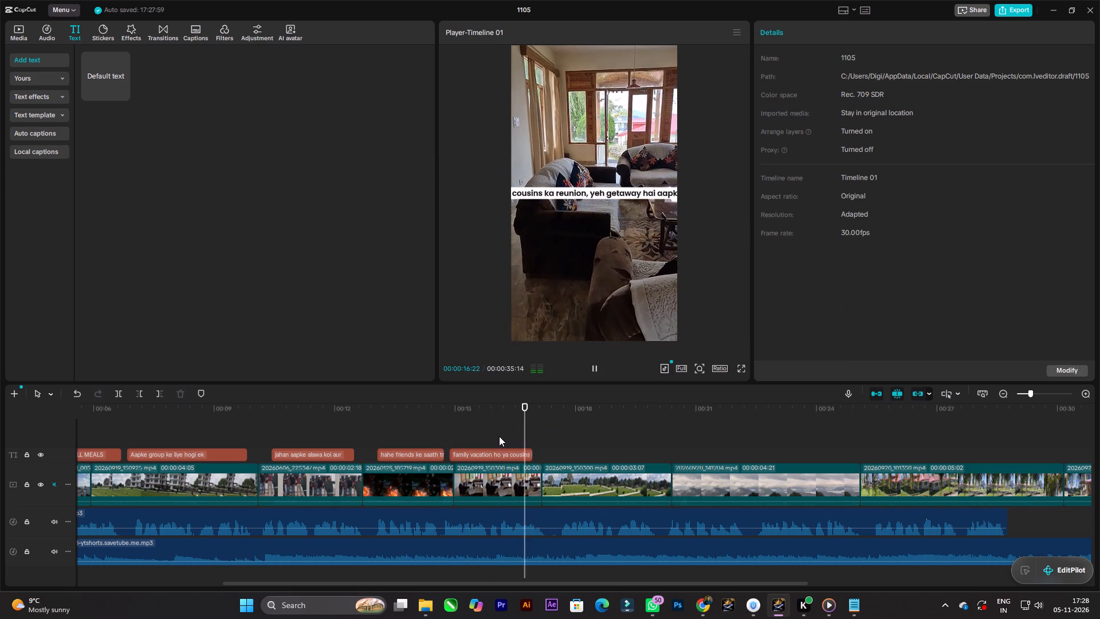
pyautogui.press('space')
pyautogui.click(522, 455)
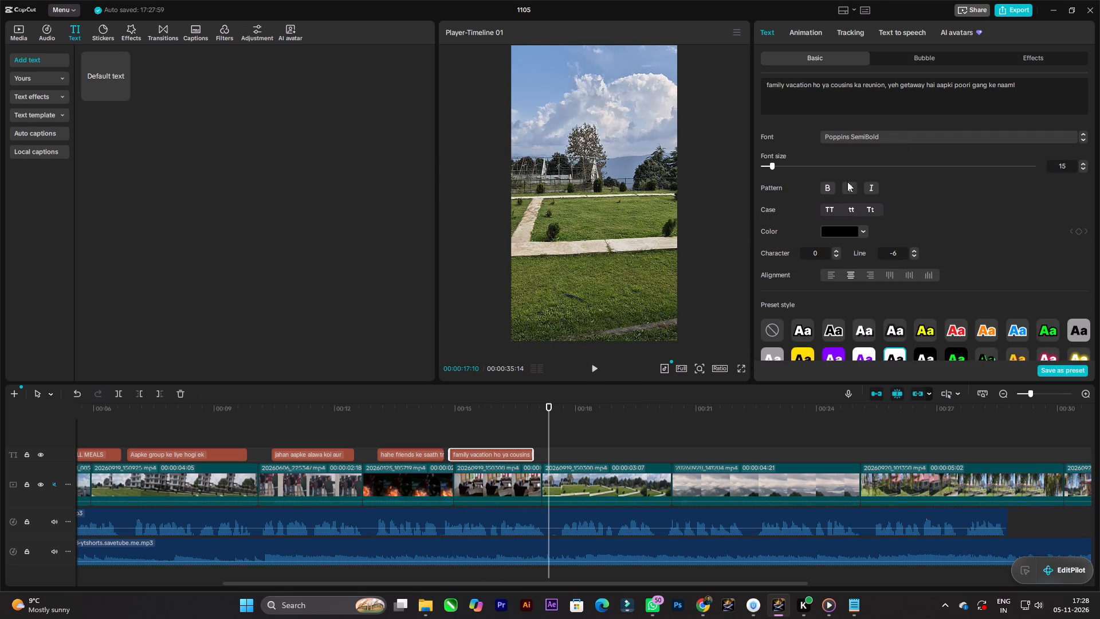
pyautogui.moveTo(889, 85); pyautogui.dragTo(1075, 85)
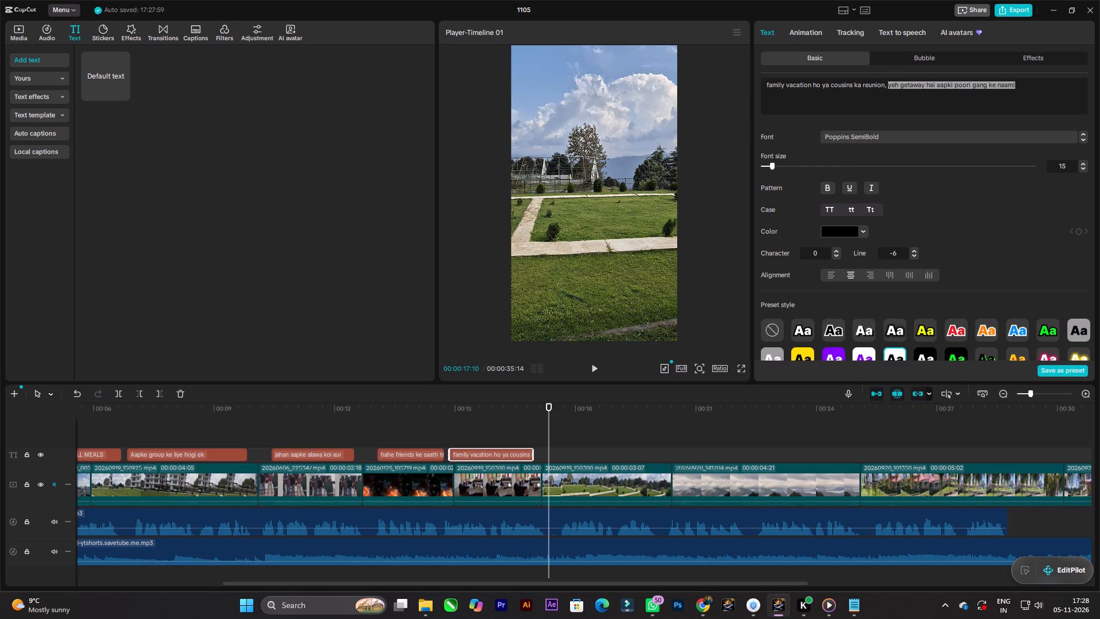
pyautogui.hotkey('ctrl', 'x')
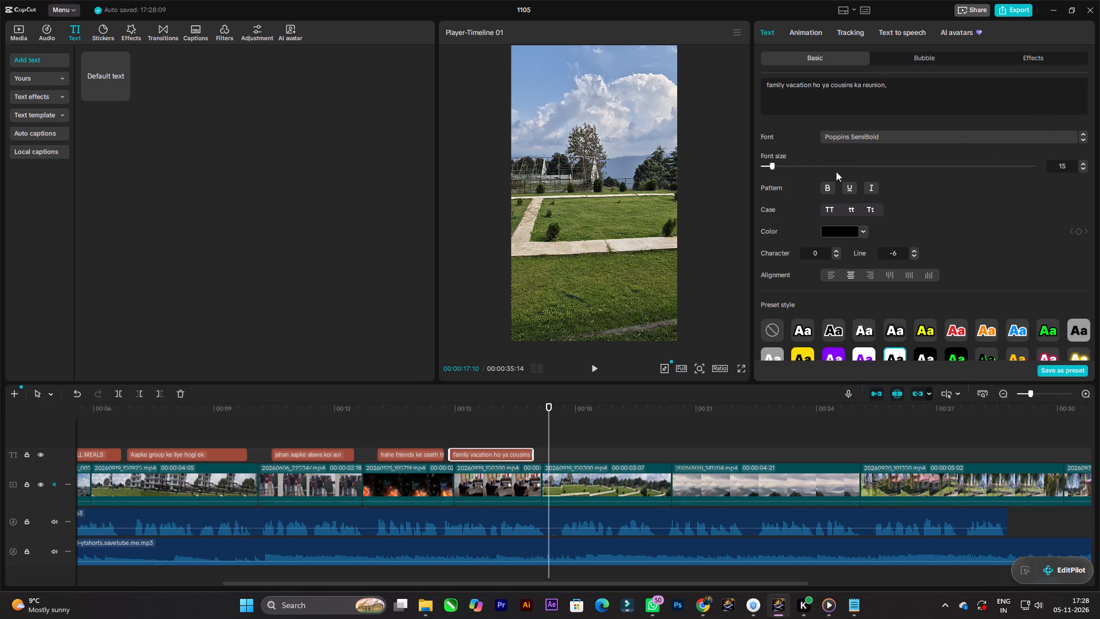
# Trim the trailing space from the "family vacation" caption, replay it, and break its text into two lines before "cousins ka reunion,".
pyautogui.press('BackSpace')
pyautogui.moveTo(545, 428); pyautogui.dragTo(407, 418)
pyautogui.press('space')
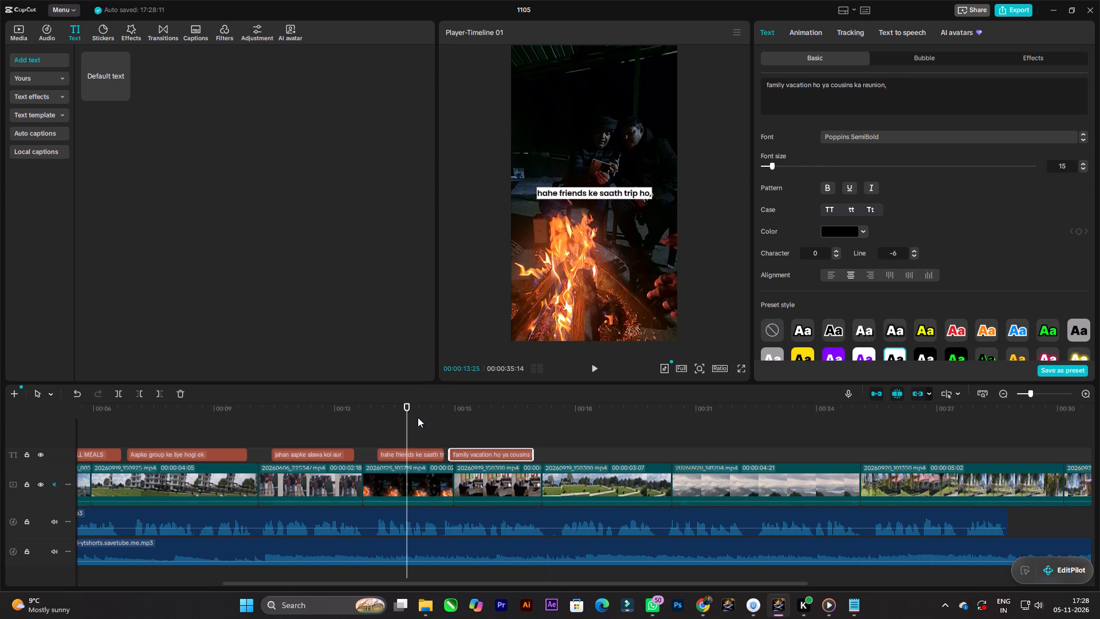
pyautogui.press('space')
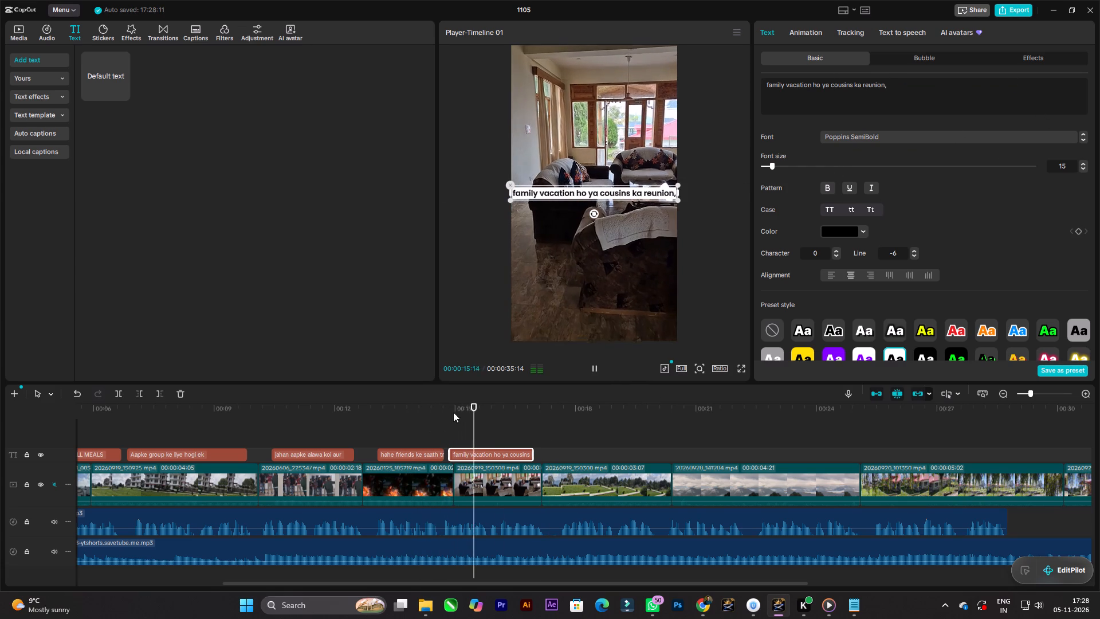
pyautogui.press('space')
pyautogui.press('space')
pyautogui.press('space')
pyautogui.click(831, 86)
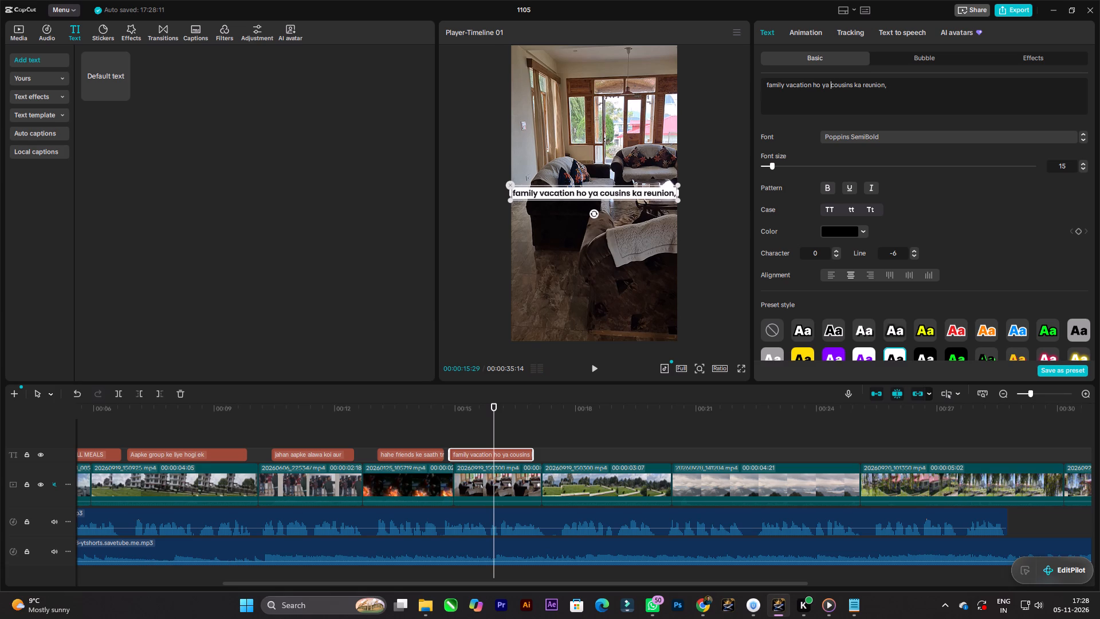
pyautogui.press('Return')
pyautogui.press('space')
pyautogui.press('BackSpace')
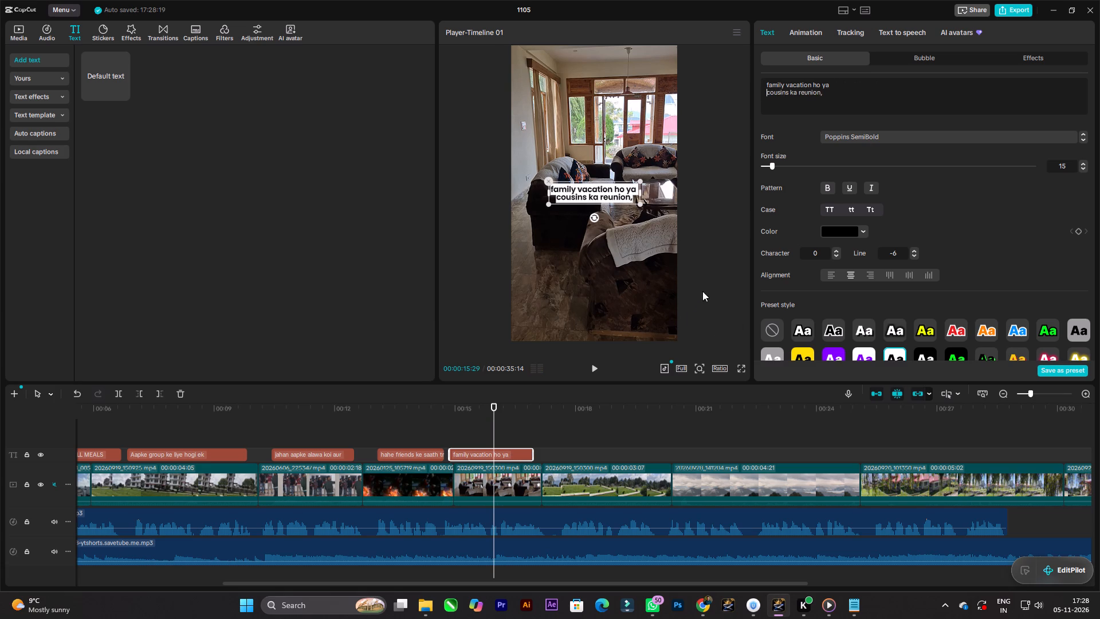
pyautogui.click(708, 295)
# Play past the "family vacation" caption and place a copy of the "ALL MEALS" caption starting at 00:00:17:14.
pyautogui.press('space')
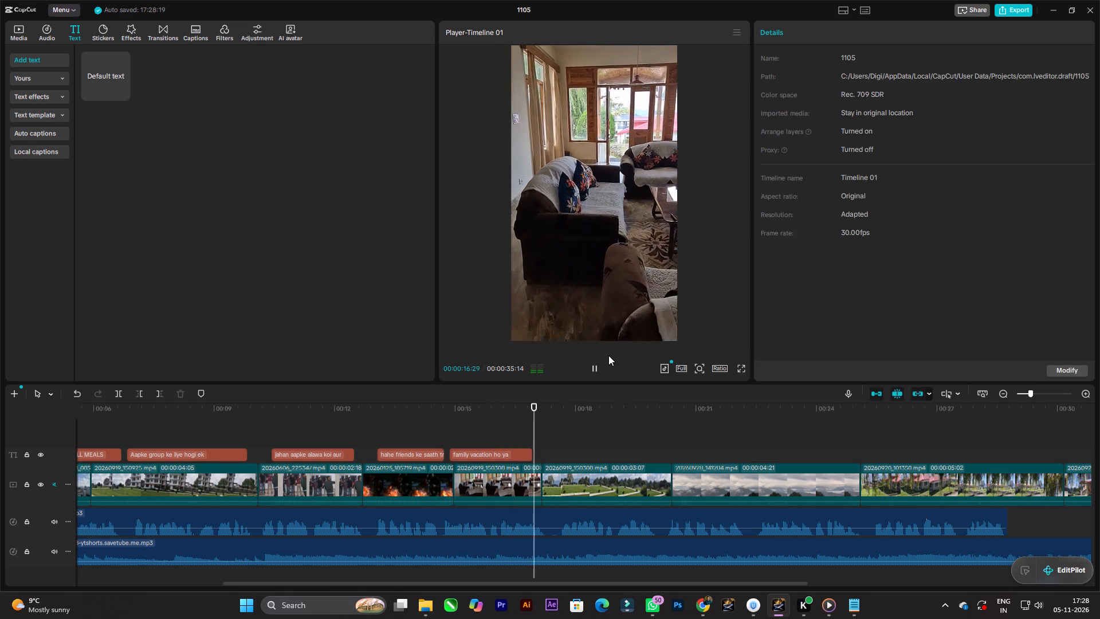
pyautogui.press('space')
pyautogui.press('space')
pyautogui.press('space')
pyautogui.hotkey('ctrl', 'v')
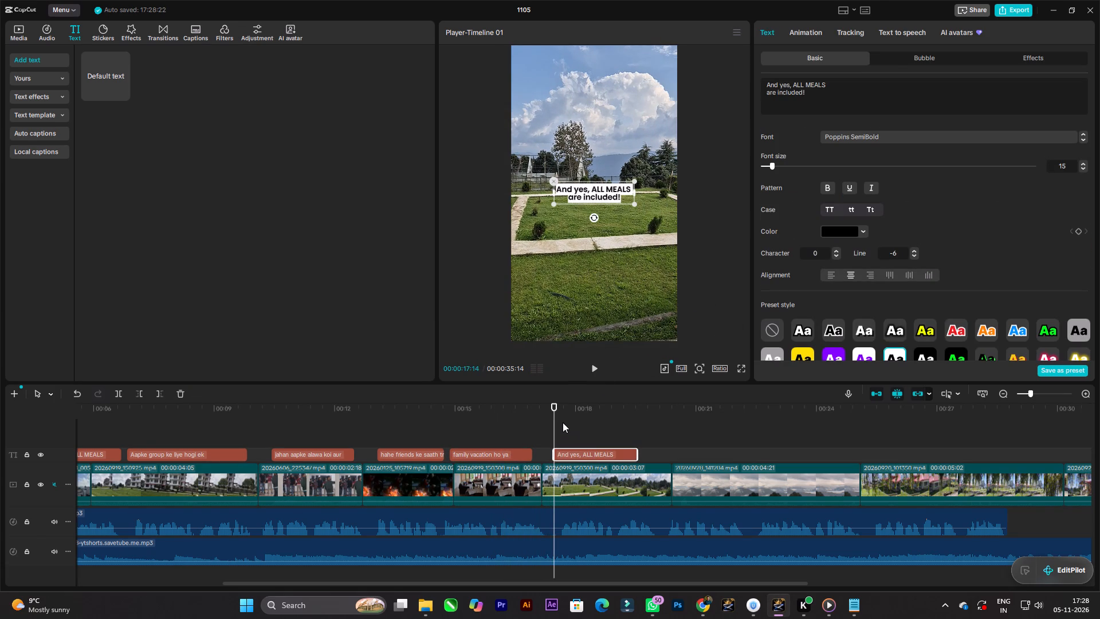
# Replay the voiceover around the new "ALL MEALS" copy and shift the caption to start shortly before 18 seconds.
pyautogui.press('space')
pyautogui.press('space')
pyautogui.moveTo(601, 455); pyautogui.dragTo(618, 453)
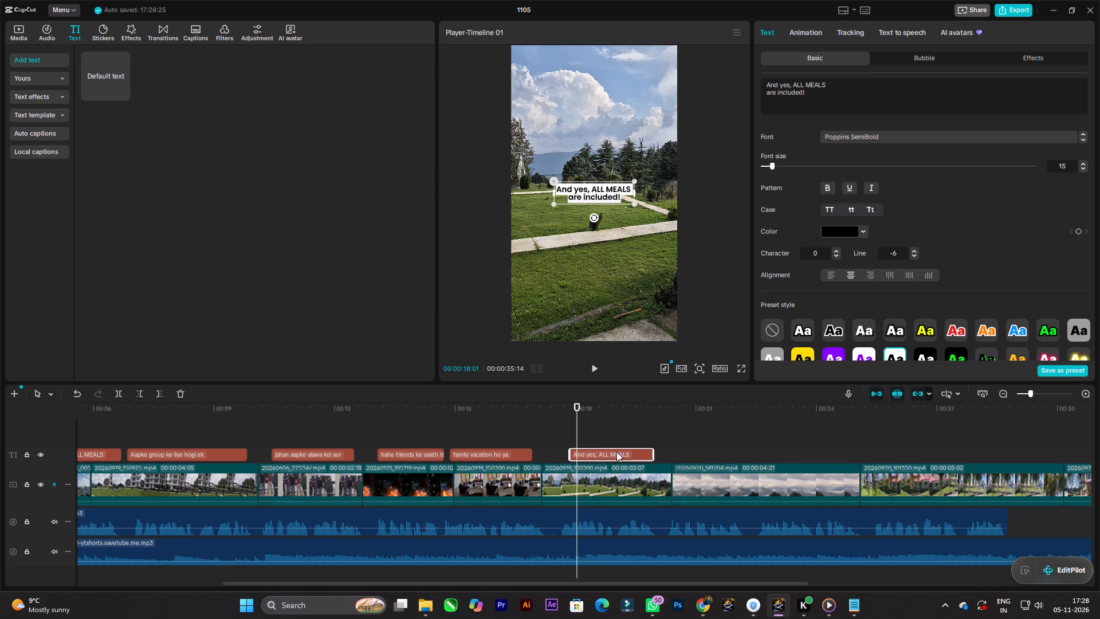
pyautogui.moveTo(579, 428); pyautogui.dragTo(556, 427)
pyautogui.press('space')
pyautogui.press('space')
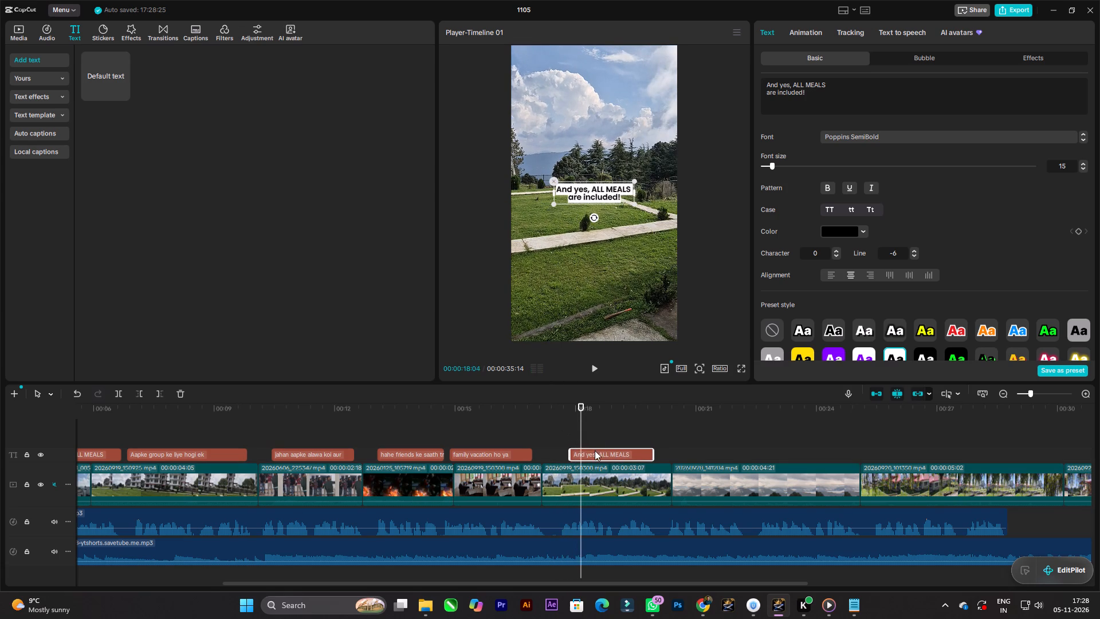
pyautogui.moveTo(597, 453); pyautogui.dragTo(604, 452)
pyautogui.moveTo(583, 428); pyautogui.dragTo(532, 417)
pyautogui.press('space')
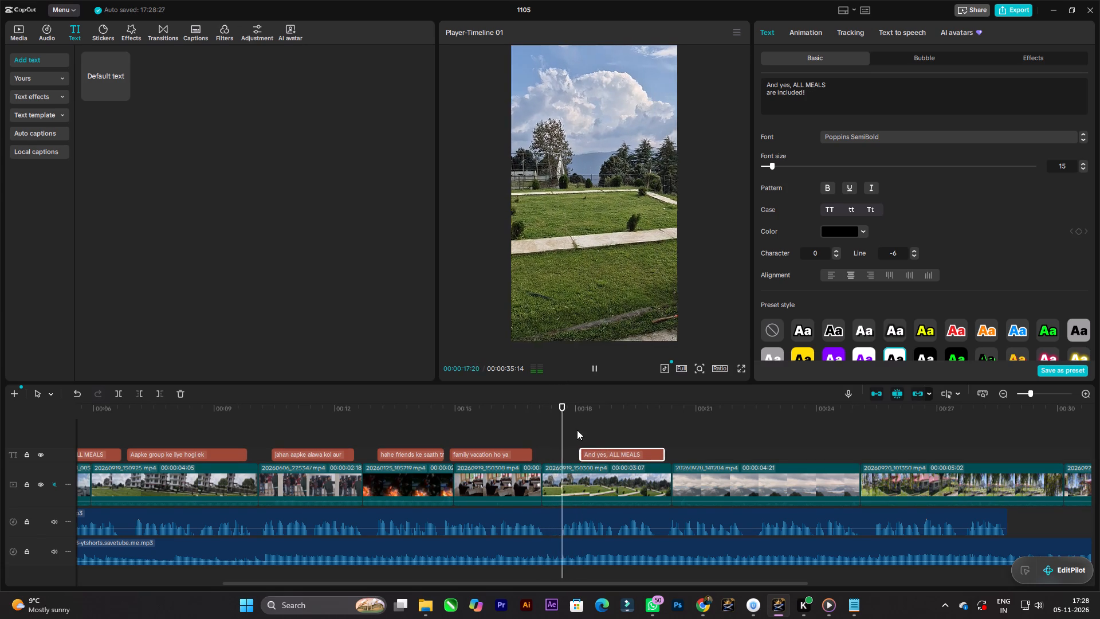
pyautogui.press('space')
pyautogui.click(606, 454)
pyautogui.moveTo(572, 416); pyautogui.dragTo(561, 414)
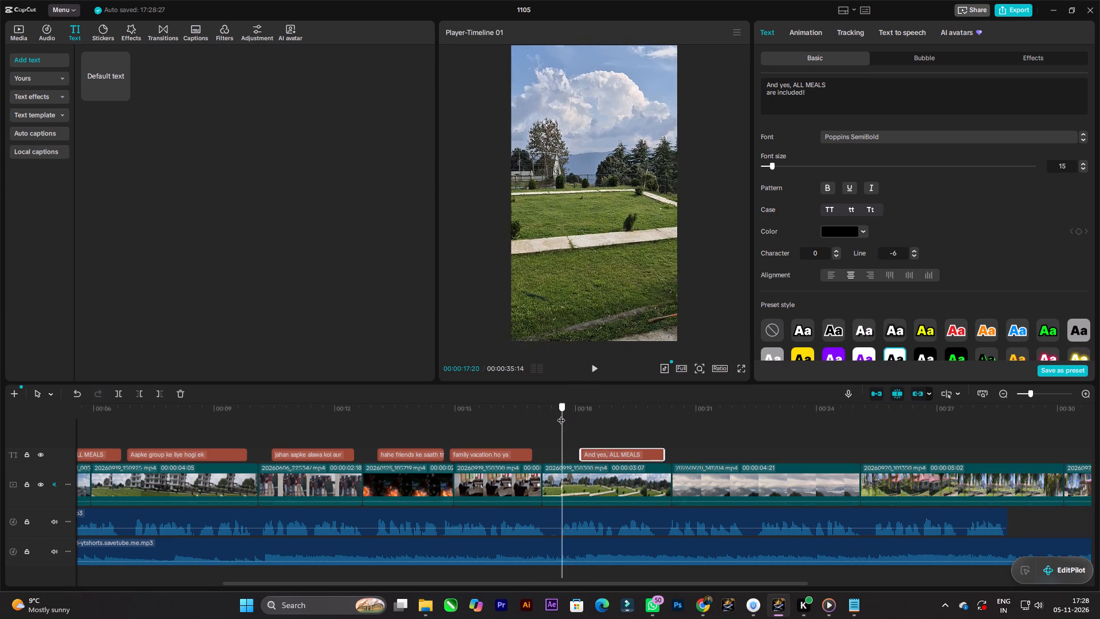
pyautogui.moveTo(561, 414); pyautogui.dragTo(551, 414)
pyautogui.press('space')
pyautogui.press('space')
pyautogui.press('space')
pyautogui.press('space')
pyautogui.moveTo(616, 450); pyautogui.dragTo(606, 448)
pyautogui.moveTo(579, 450); pyautogui.dragTo(579, 471)
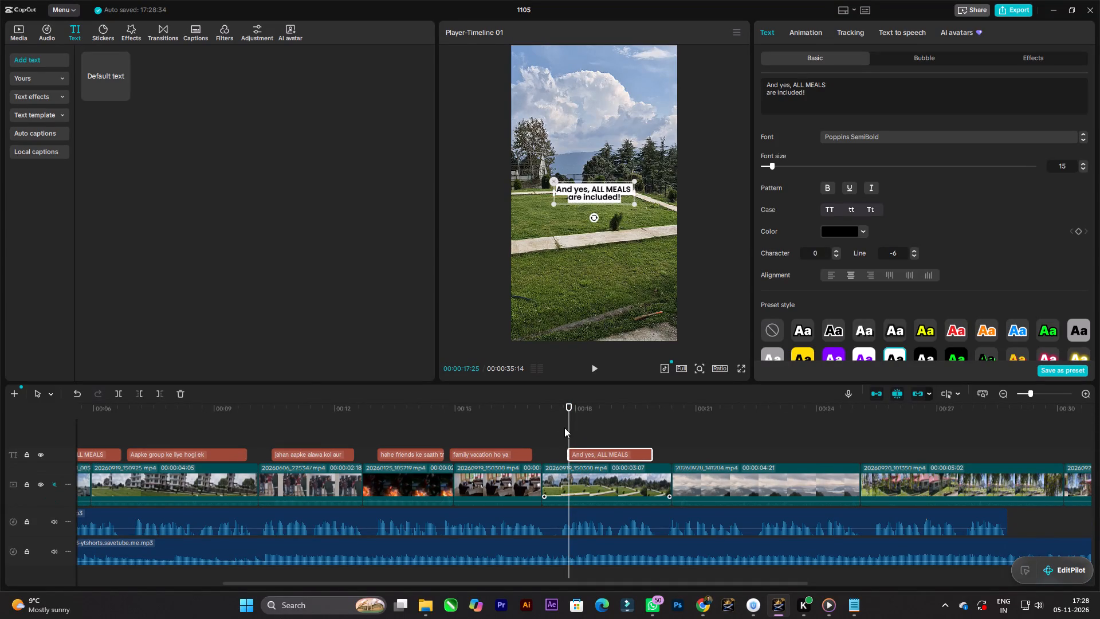
# Replay the voiceover around the newest "ALL MEALS" caption copy and shift the caption slightly earlier, starting at about 00:00:17:22.
pyautogui.moveTo(566, 424); pyautogui.dragTo(549, 424)
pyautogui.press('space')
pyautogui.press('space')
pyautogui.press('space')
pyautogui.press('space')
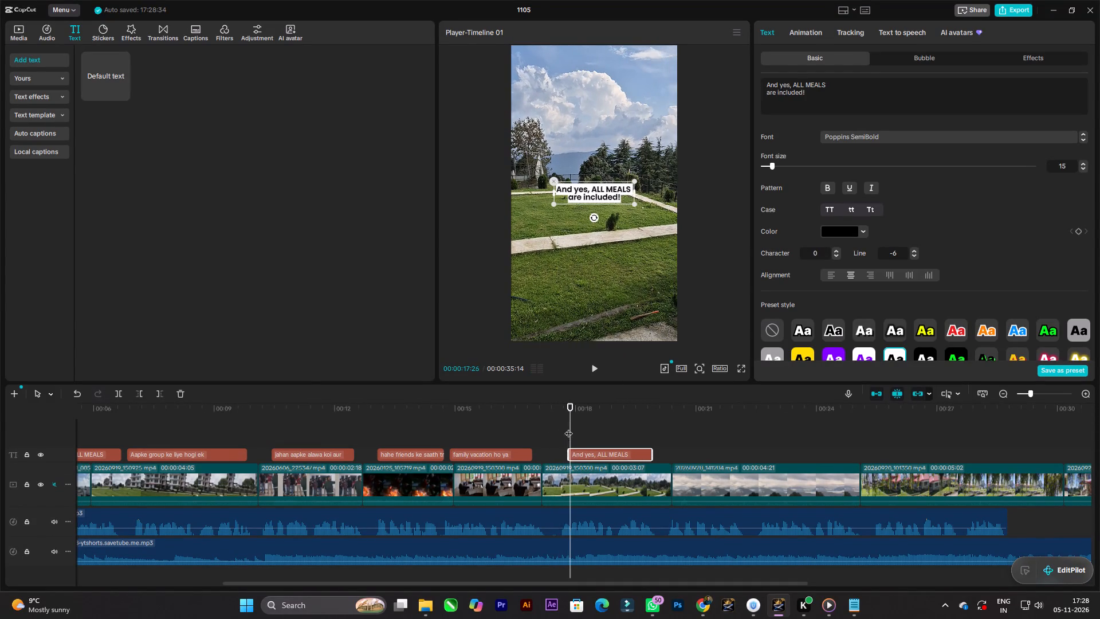
pyautogui.moveTo(568, 428); pyautogui.dragTo(531, 429)
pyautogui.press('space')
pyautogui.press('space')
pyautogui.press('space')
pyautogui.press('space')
pyautogui.moveTo(593, 450); pyautogui.dragTo(587, 450)
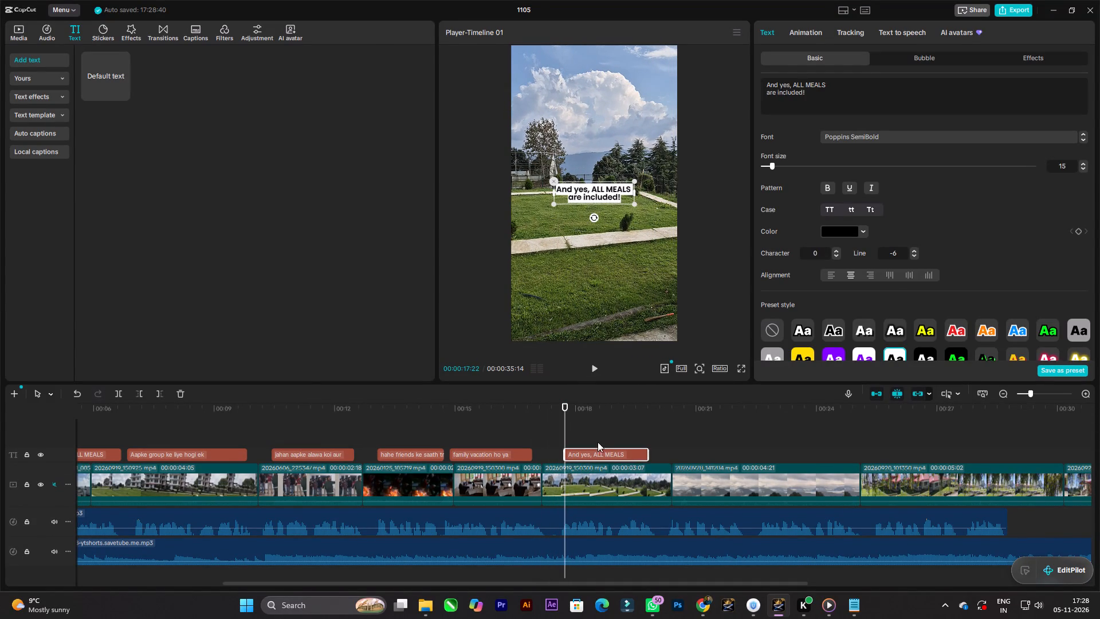
# Replace that caption's text with "yeh getaway hai aapki poori gang ke naam!" and break it into two lines before "gang".
pyautogui.click(840, 96)
pyautogui.hotkey('ctrl', 'a')
pyautogui.hotkey('ctrl', 'v')
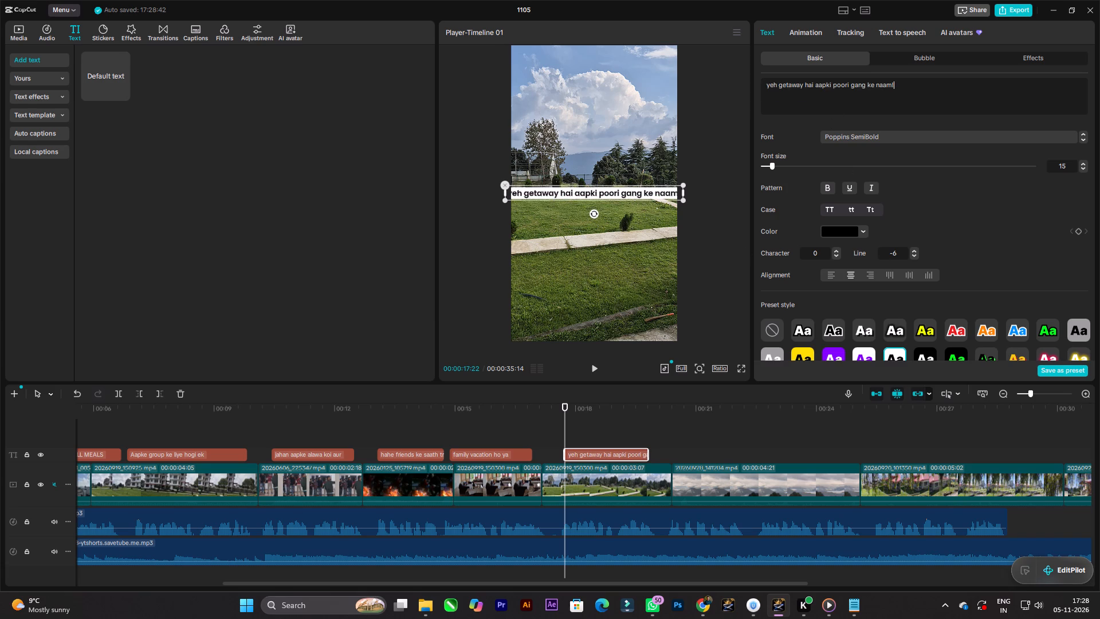
pyautogui.click(851, 89)
pyautogui.click(856, 85)
pyautogui.click(854, 85)
pyautogui.press('Left')
pyautogui.press('Return')
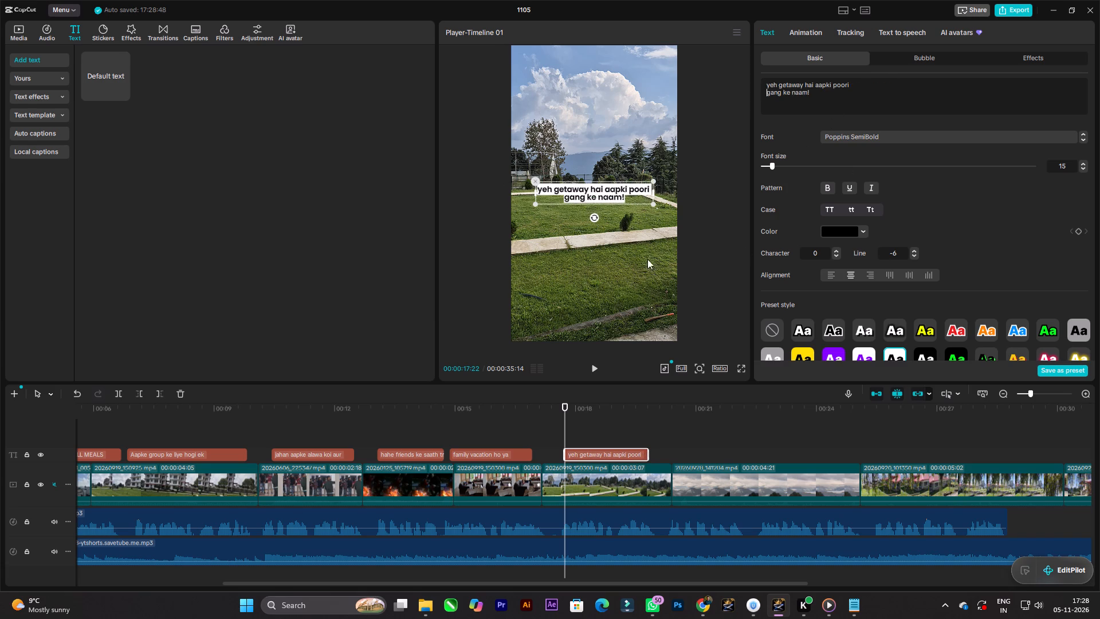
pyautogui.click(697, 244)
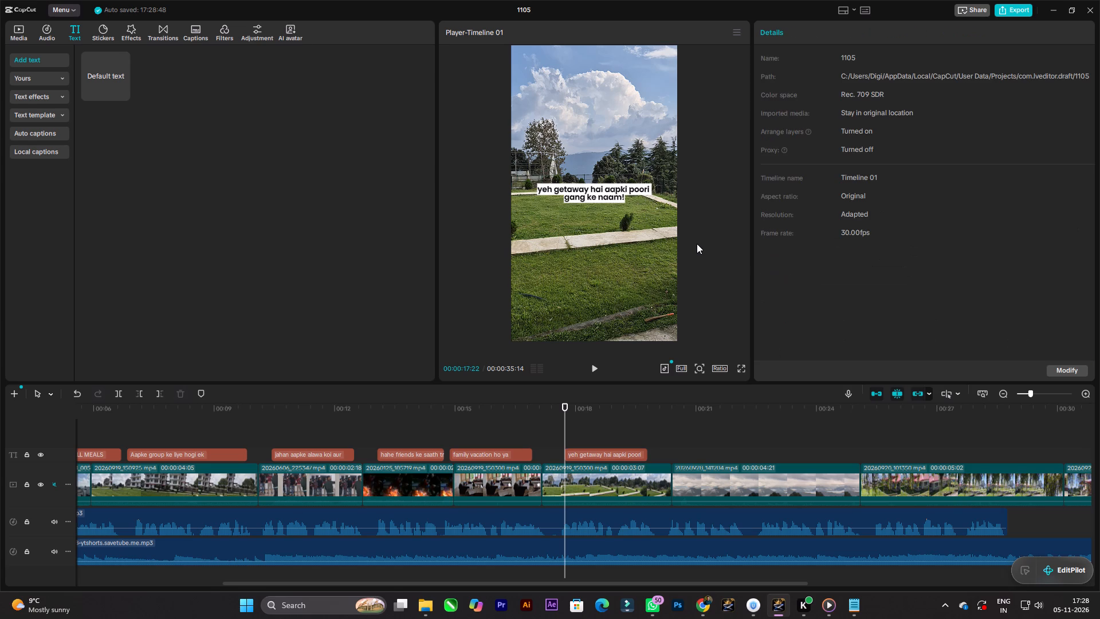
# Play through the "yeh getaway" caption to the next phrase and place a copy of the "ALL MEALS" caption at 00:00:20:08.
pyautogui.moveTo(568, 414); pyautogui.dragTo(544, 413)
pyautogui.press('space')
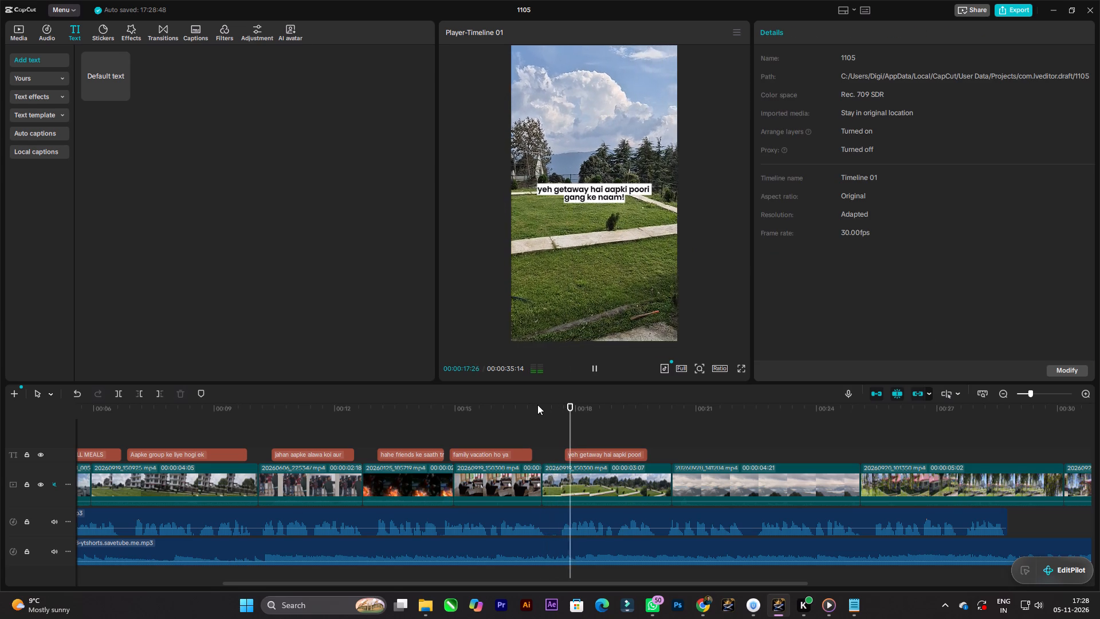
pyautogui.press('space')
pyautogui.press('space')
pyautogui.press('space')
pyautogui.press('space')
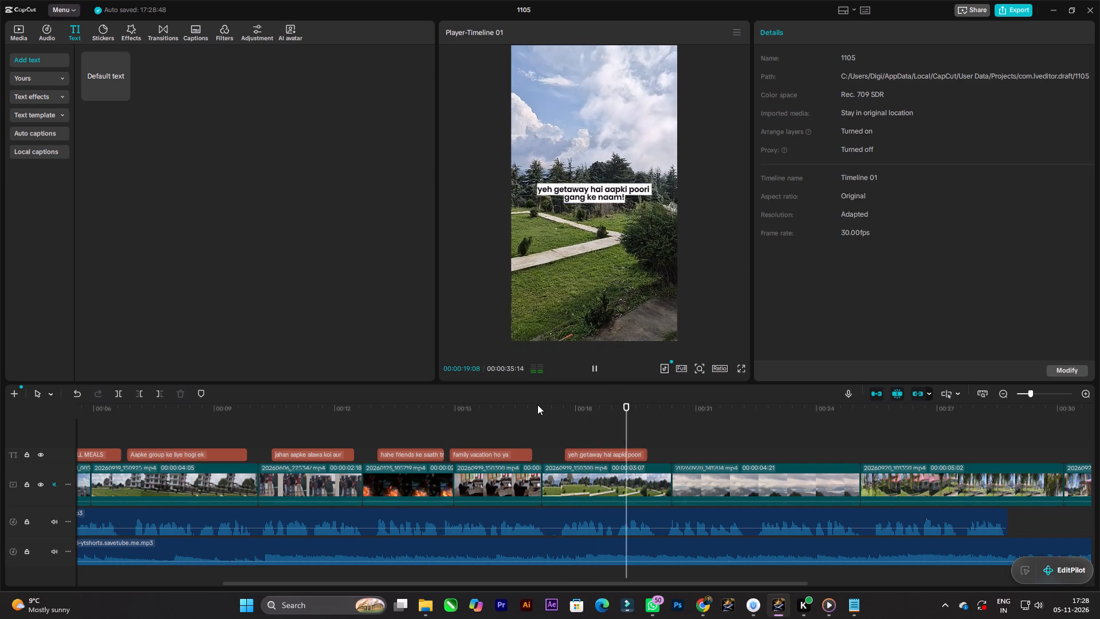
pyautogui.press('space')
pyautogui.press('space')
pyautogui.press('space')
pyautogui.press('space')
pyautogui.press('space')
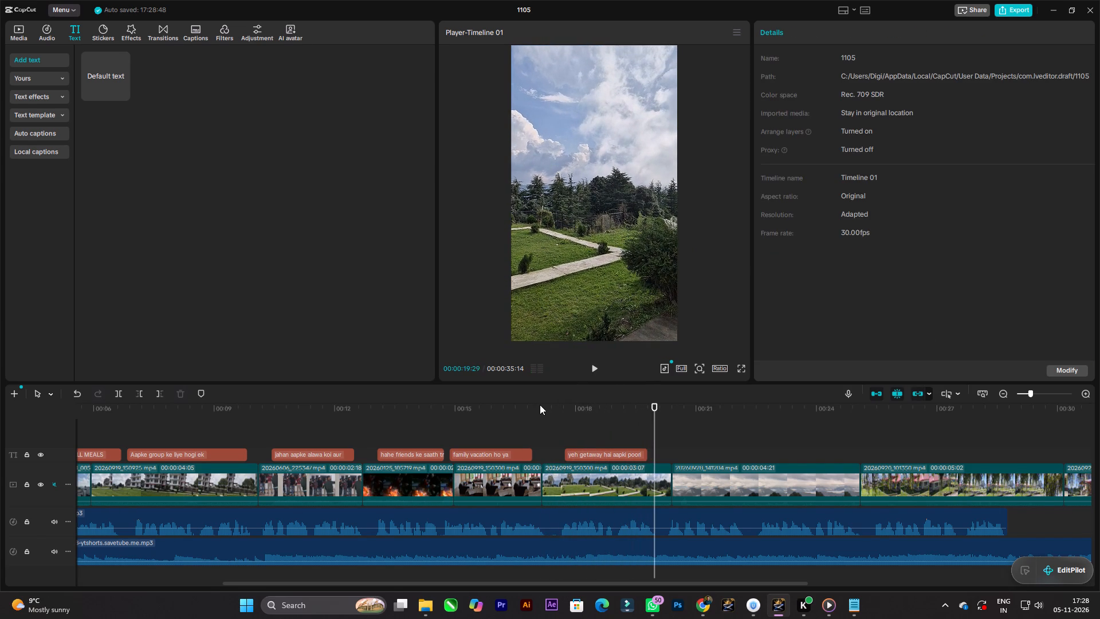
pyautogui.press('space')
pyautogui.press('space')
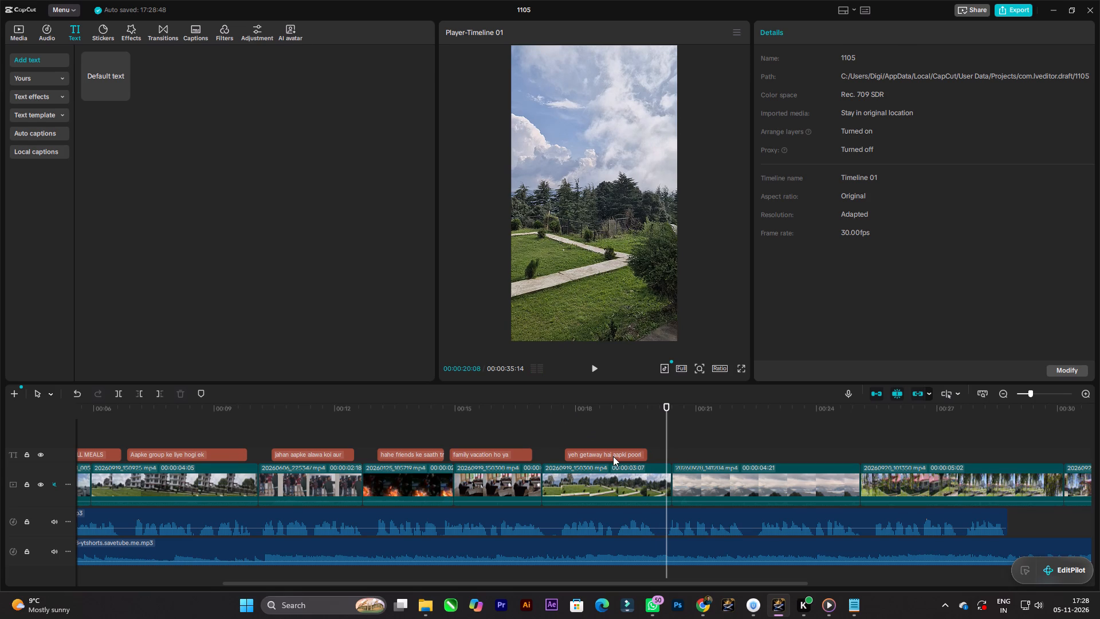
pyautogui.hotkey('ctrl', 'v')
# Replay the voiceover around the new "ALL MEALS" copy and shift it slightly later to start with the cloudy mountain clip.
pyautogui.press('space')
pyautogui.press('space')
pyautogui.moveTo(696, 410); pyautogui.dragTo(625, 408)
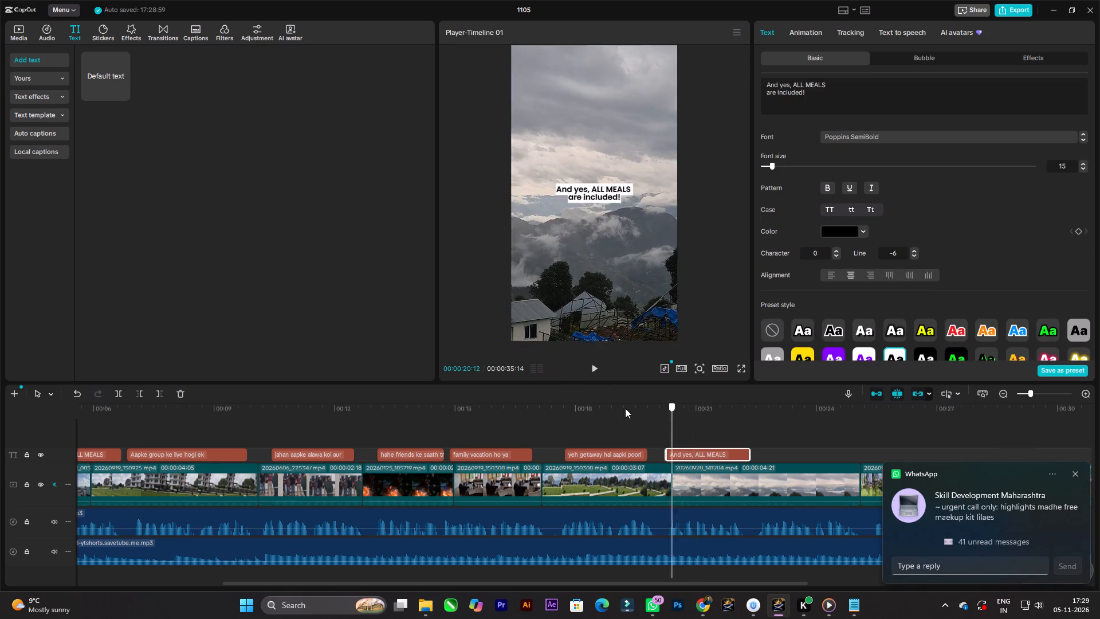
pyautogui.moveTo(625, 408); pyautogui.dragTo(619, 408)
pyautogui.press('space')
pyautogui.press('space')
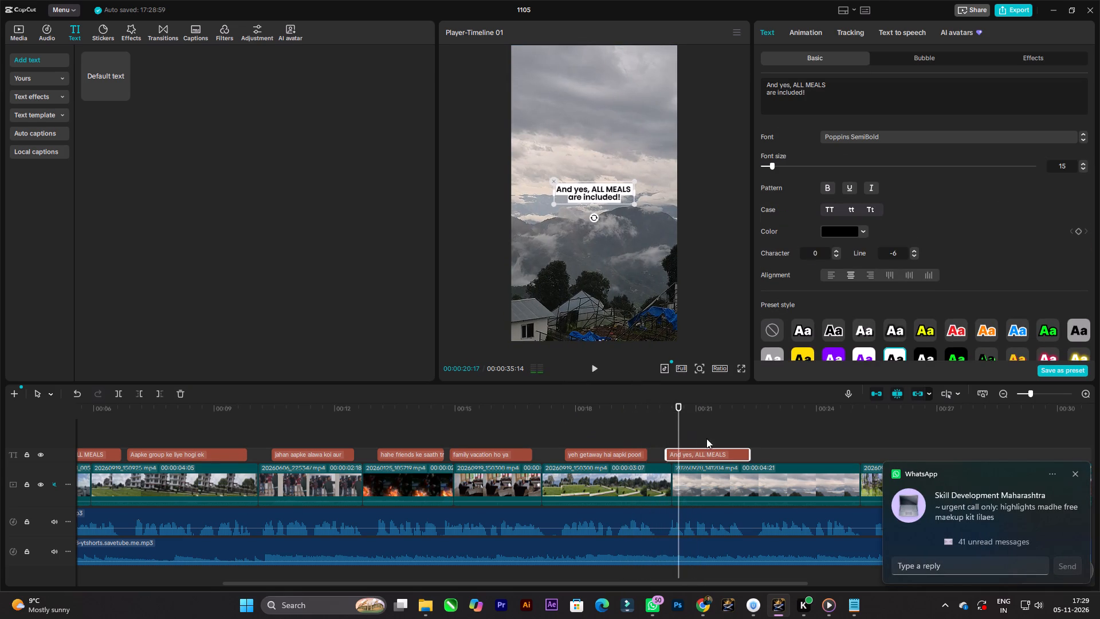
pyautogui.moveTo(692, 457); pyautogui.dragTo(698, 457)
pyautogui.moveTo(680, 424); pyautogui.dragTo(646, 417)
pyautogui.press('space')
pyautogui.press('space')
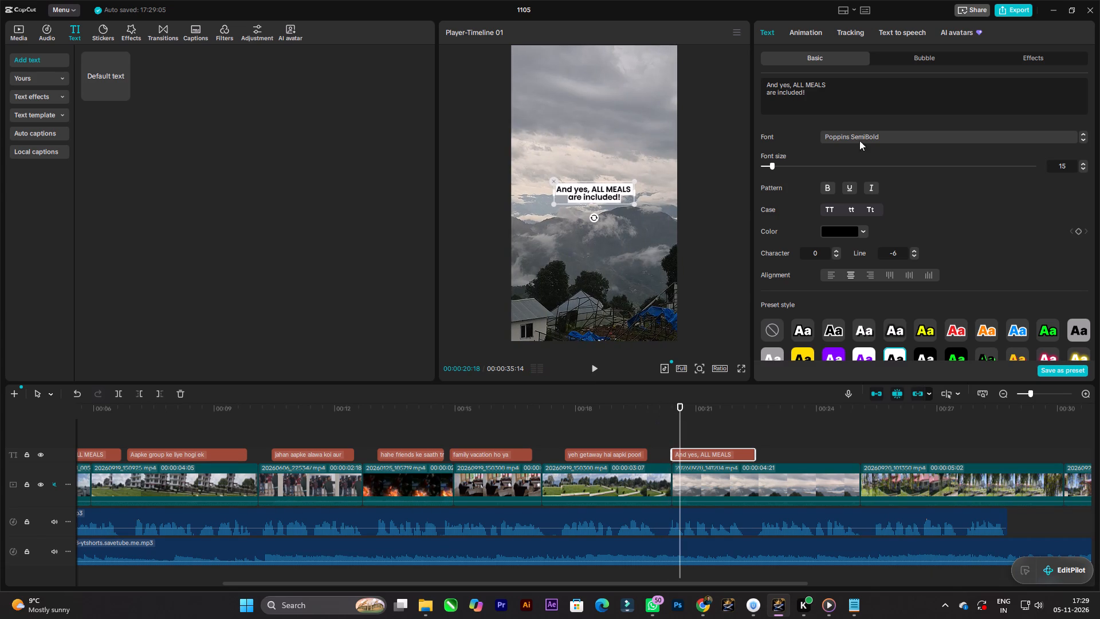
# In the Notepad script, copy "And the BEST part is the view, surrounded by Mountains & Apple Orchards." and return to CapCut.
pyautogui.click(853, 605)
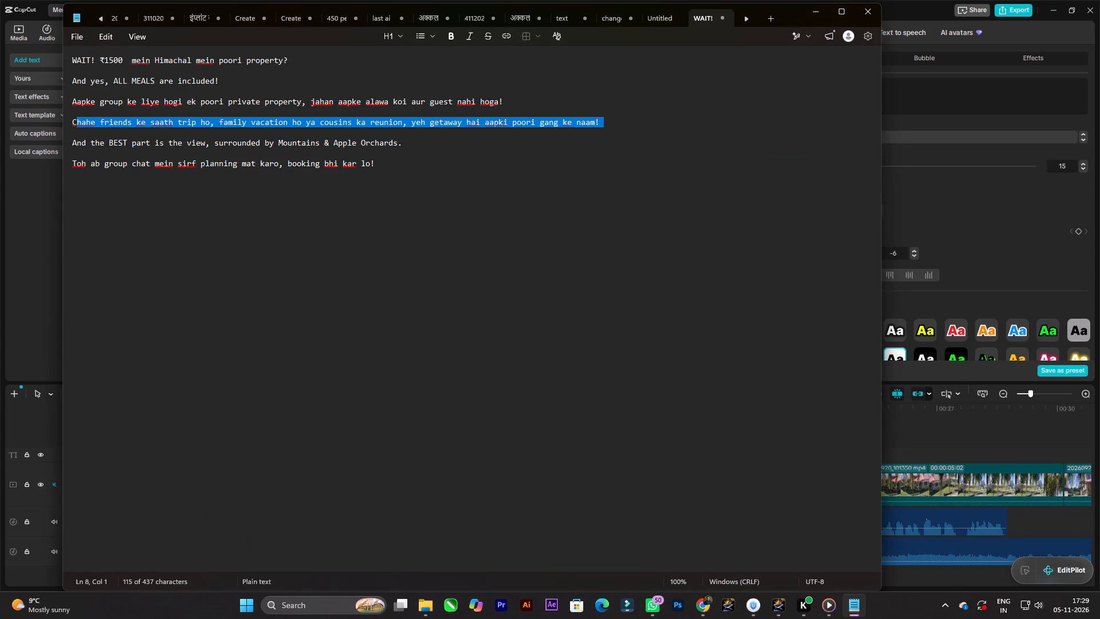
pyautogui.moveTo(76, 144); pyautogui.dragTo(414, 142)
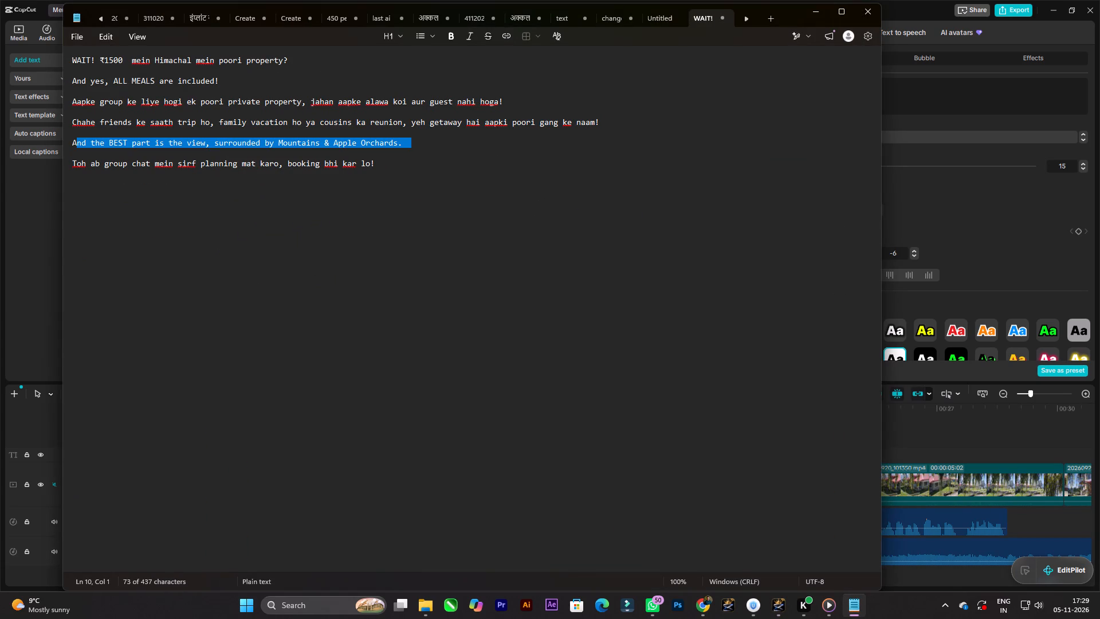
pyautogui.moveTo(414, 142); pyautogui.dragTo(413, 142)
pyautogui.click(76, 143)
pyautogui.moveTo(72, 141); pyautogui.dragTo(345, 135)
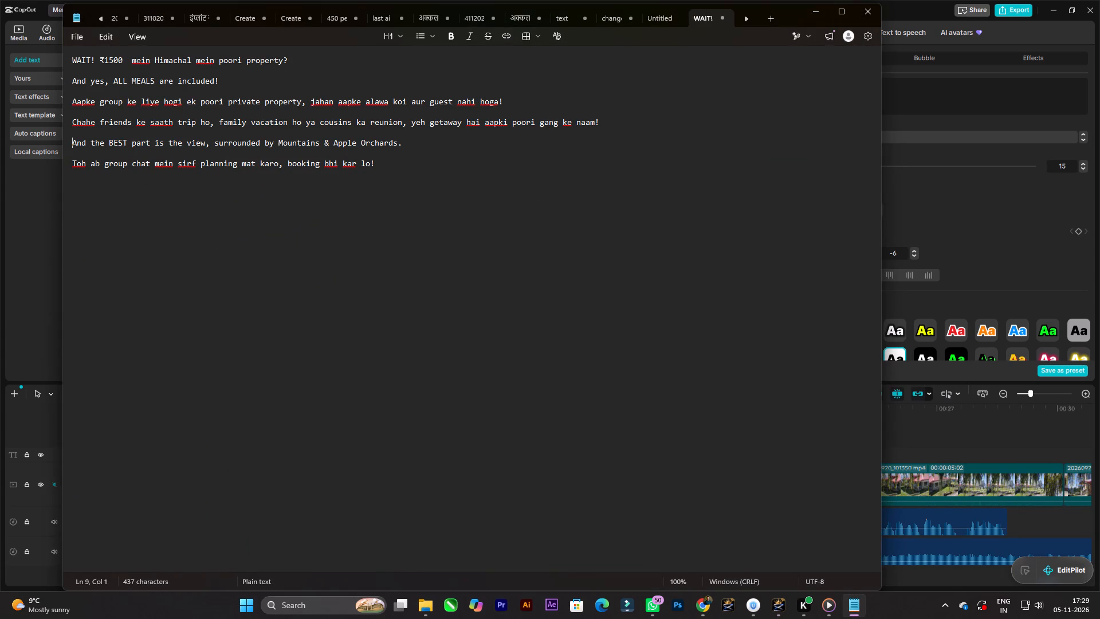
pyautogui.moveTo(345, 135); pyautogui.dragTo(403, 143)
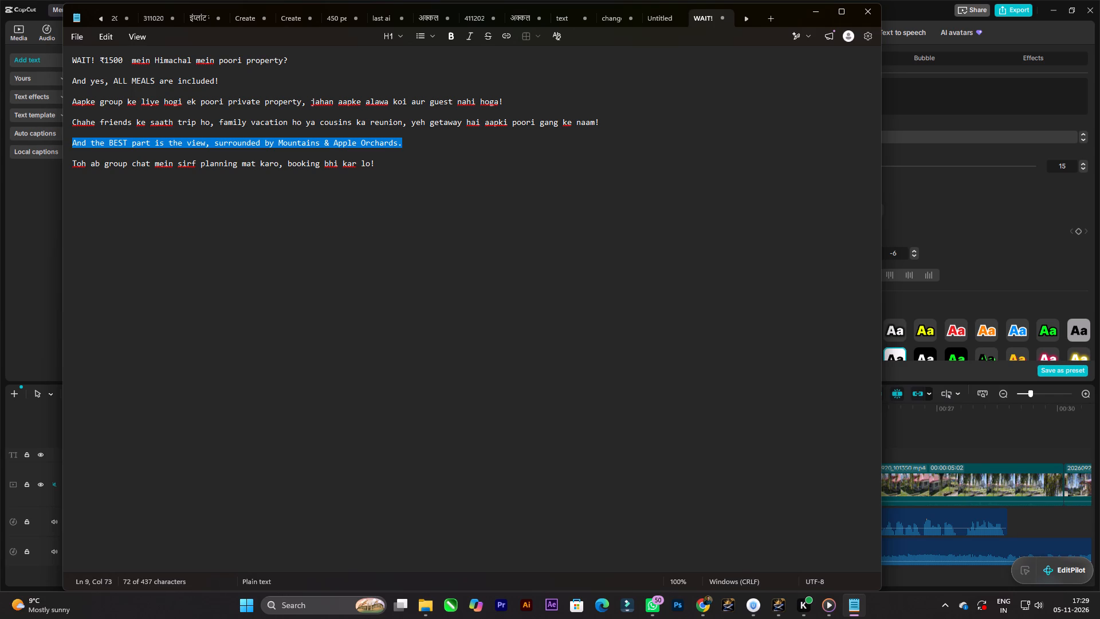
pyautogui.hotkey('ctrl', 'c')
pyautogui.click(855, 614)
# Play the voiceover over the "ALL MEALS" copy on the cloudy mountain clip to check its timing.
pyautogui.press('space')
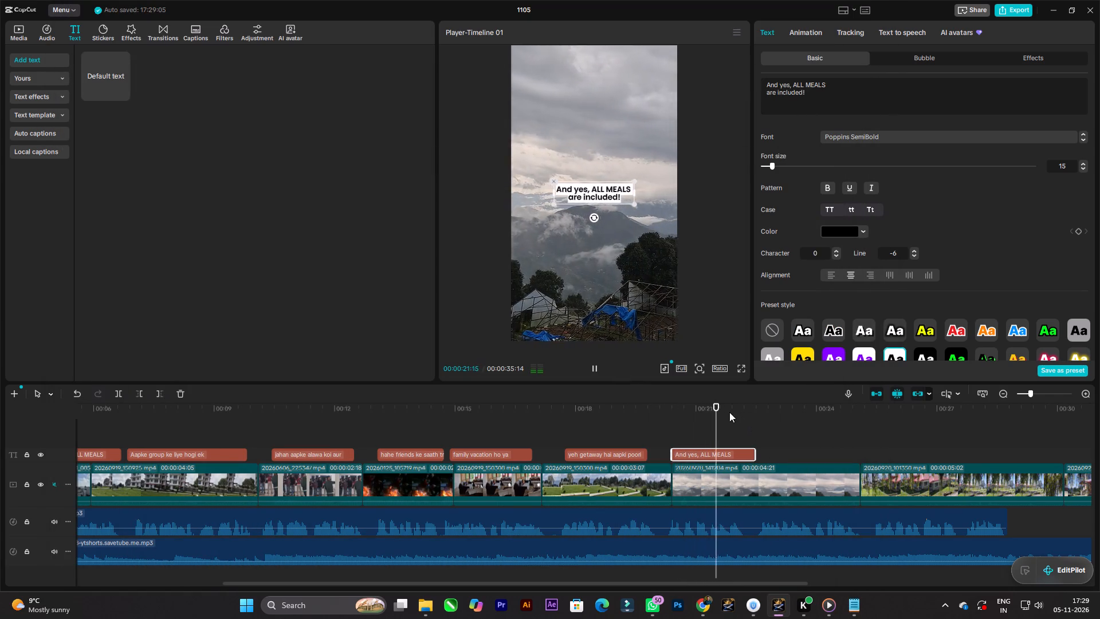
# Play the voiceover around the "ALL MEALS" copy that follows the "yeh getaway hai" caption to check its timing.
pyautogui.press('space')
pyautogui.moveTo(535, 587); pyautogui.dragTo(555, 584)
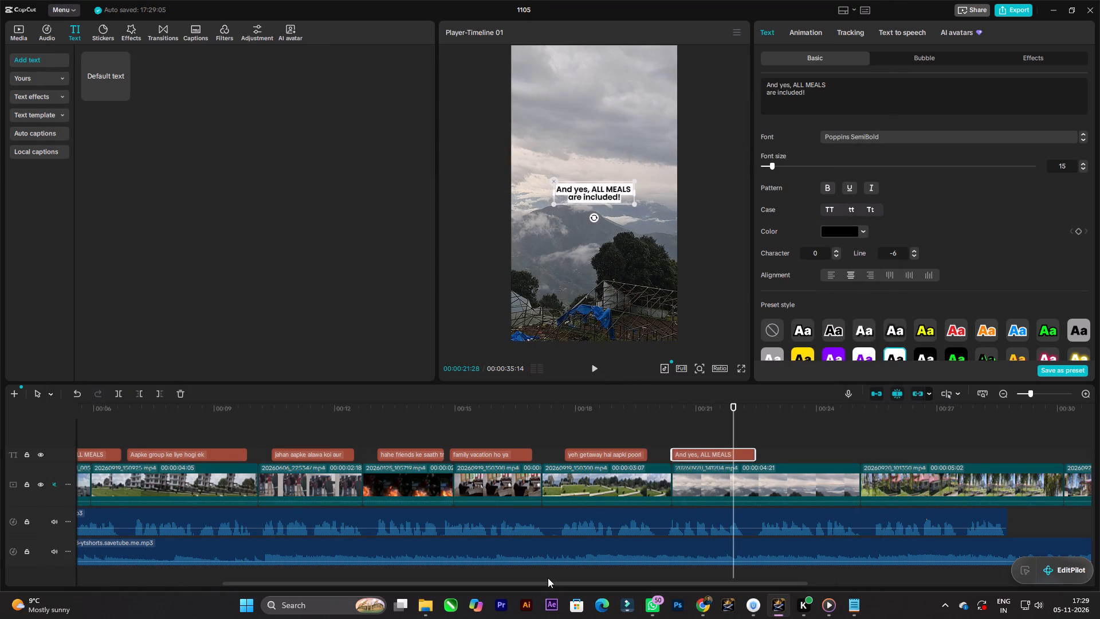
pyautogui.moveTo(547, 583); pyautogui.dragTo(731, 579)
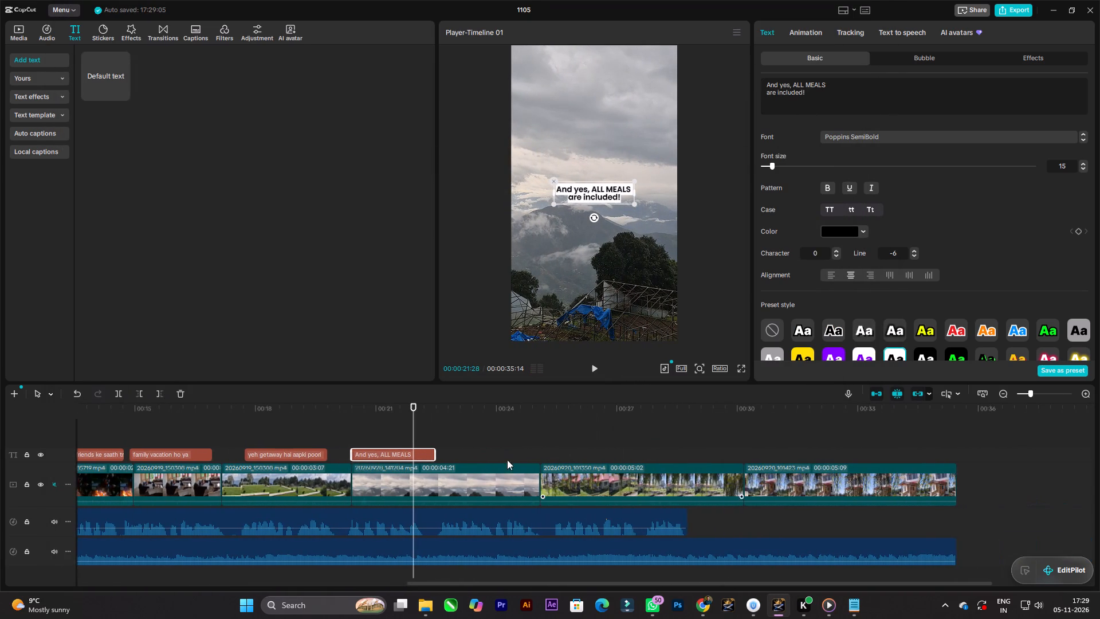
pyautogui.moveTo(415, 420); pyautogui.dragTo(311, 411)
pyautogui.press('space')
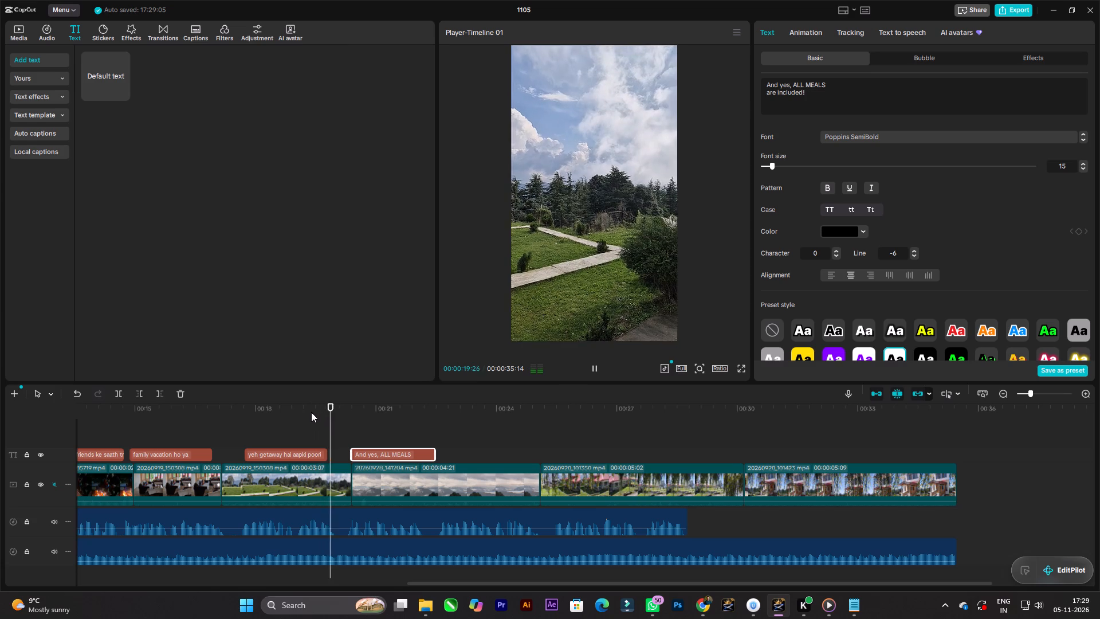
pyautogui.press('space')
pyautogui.press('space')
pyautogui.press('space')
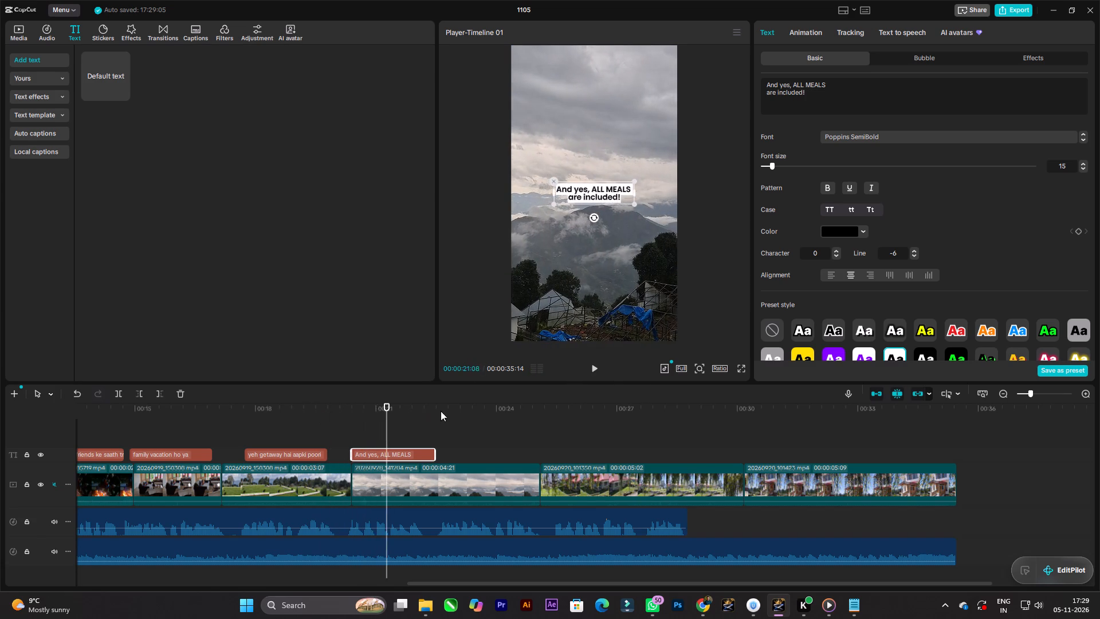
pyautogui.press('space')
pyautogui.press('space')
pyautogui.press('space')
pyautogui.press('space')
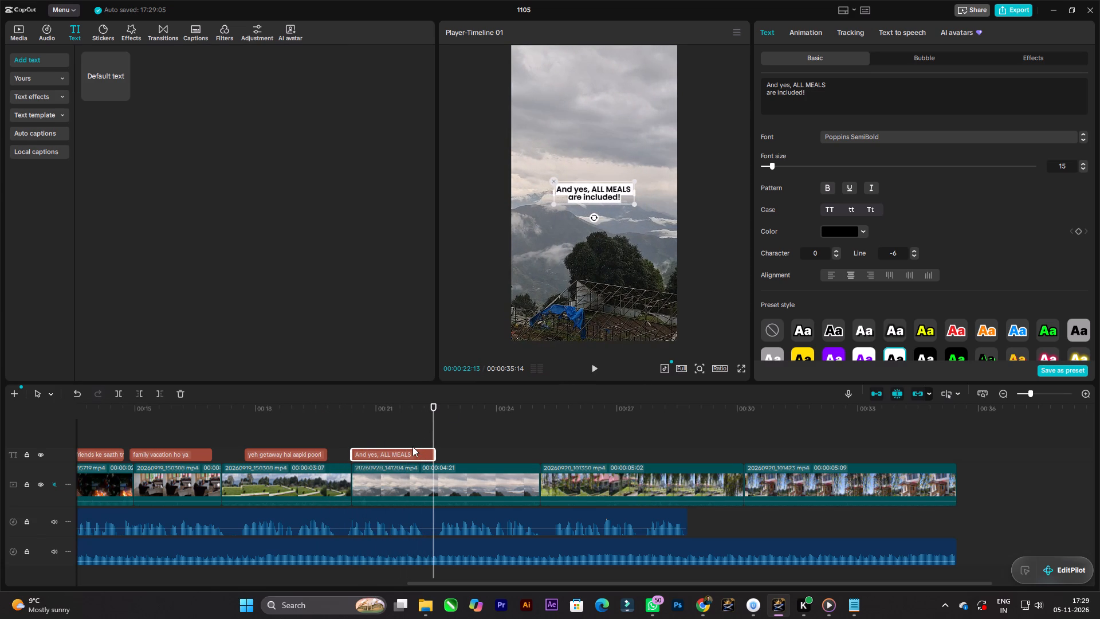
pyautogui.press('space')
pyautogui.press('space')
# Replace that copy's text with "And the BEST part is the view, surrounded by Mountains & Apple Orchards.".
pyautogui.click(411, 452)
pyautogui.click(850, 97)
pyautogui.hotkey('ctrl', 'a')
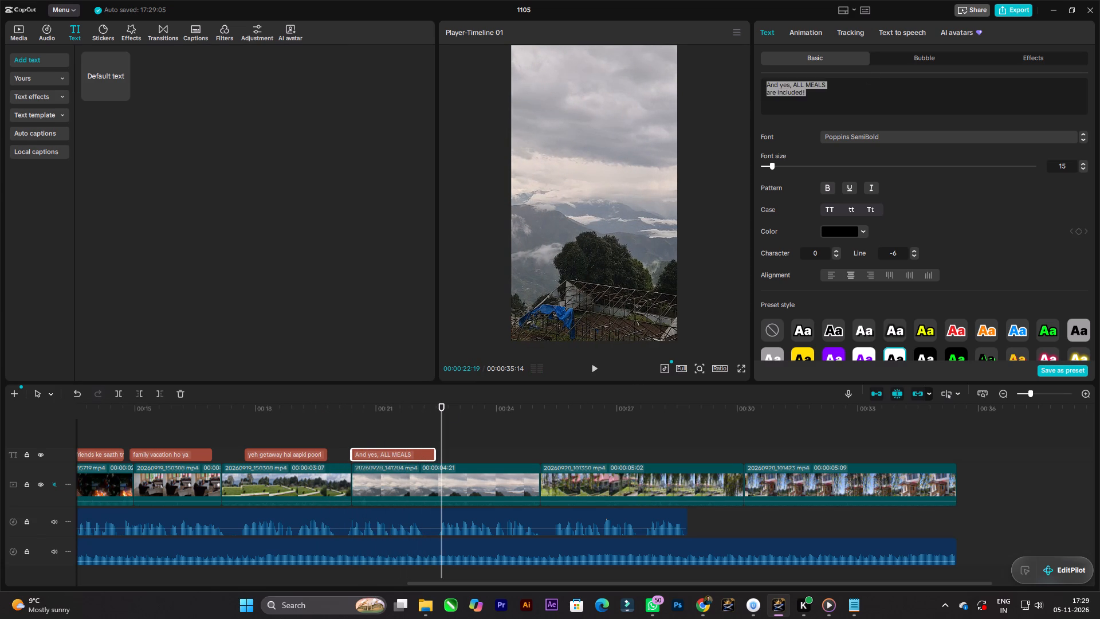
pyautogui.hotkey('ctrl', 'v')
# Cut "surrounded by Mountains & Apple Orchards." from the caption's text and remove the trailing space.
pyautogui.moveTo(858, 88); pyautogui.dragTo(873, 85)
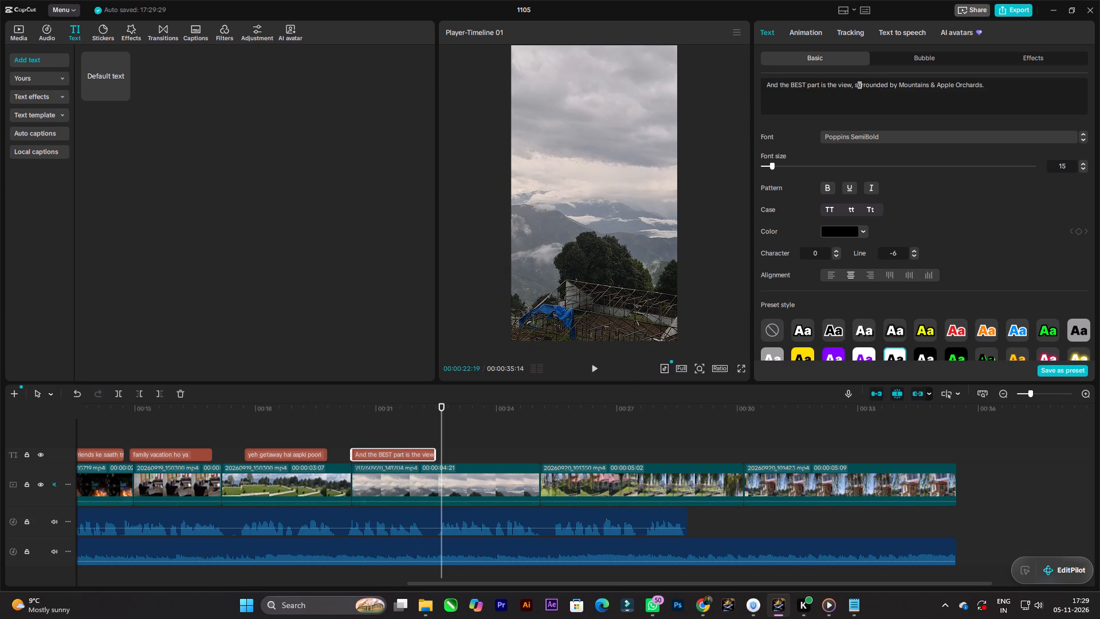
pyautogui.moveTo(873, 85); pyautogui.dragTo(889, 84)
pyautogui.click(860, 83)
pyautogui.moveTo(855, 83); pyautogui.dragTo(1013, 83)
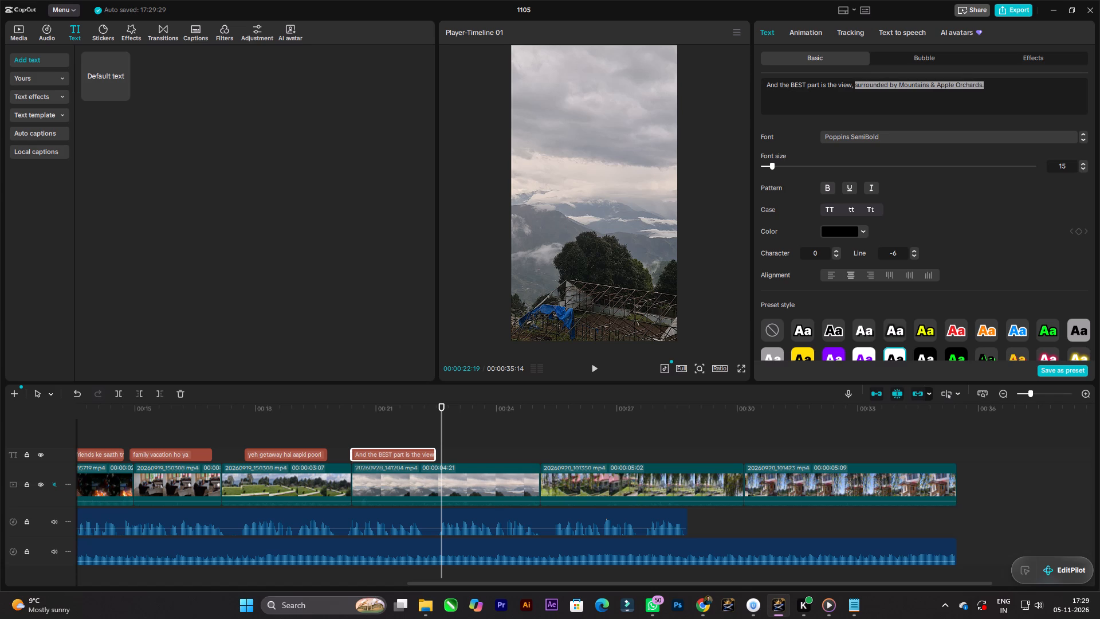
pyautogui.hotkey('ctrl', 'x')
pyautogui.press('BackSpace')
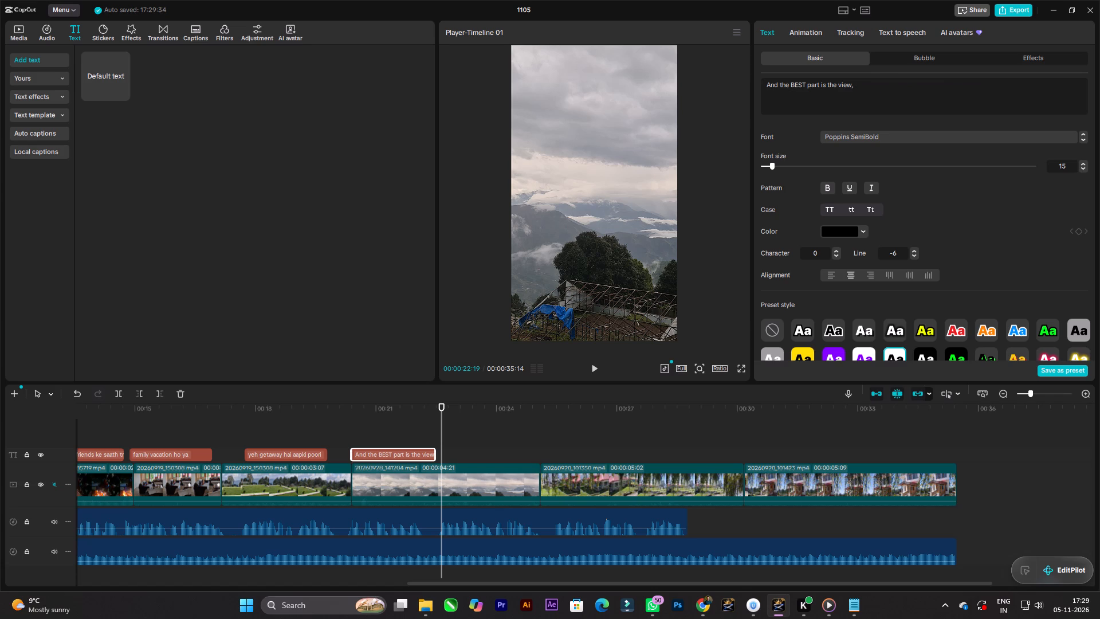
# Play the "And the BEST part is the view," caption against the voiceover.
pyautogui.moveTo(439, 417); pyautogui.dragTo(384, 414)
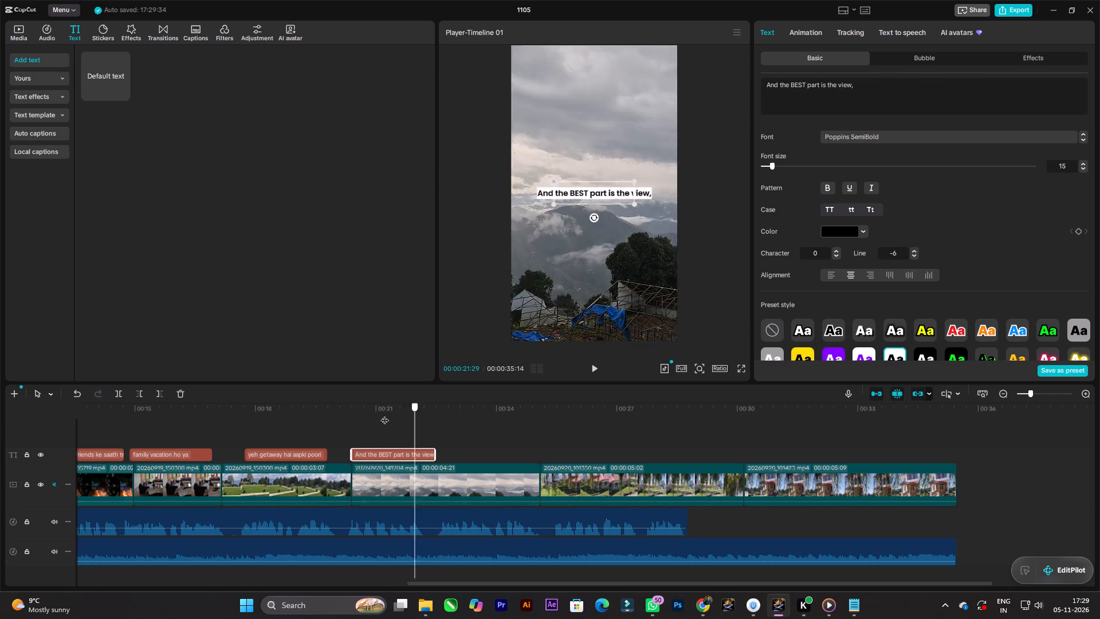
pyautogui.moveTo(384, 414); pyautogui.dragTo(373, 414)
pyautogui.press('space')
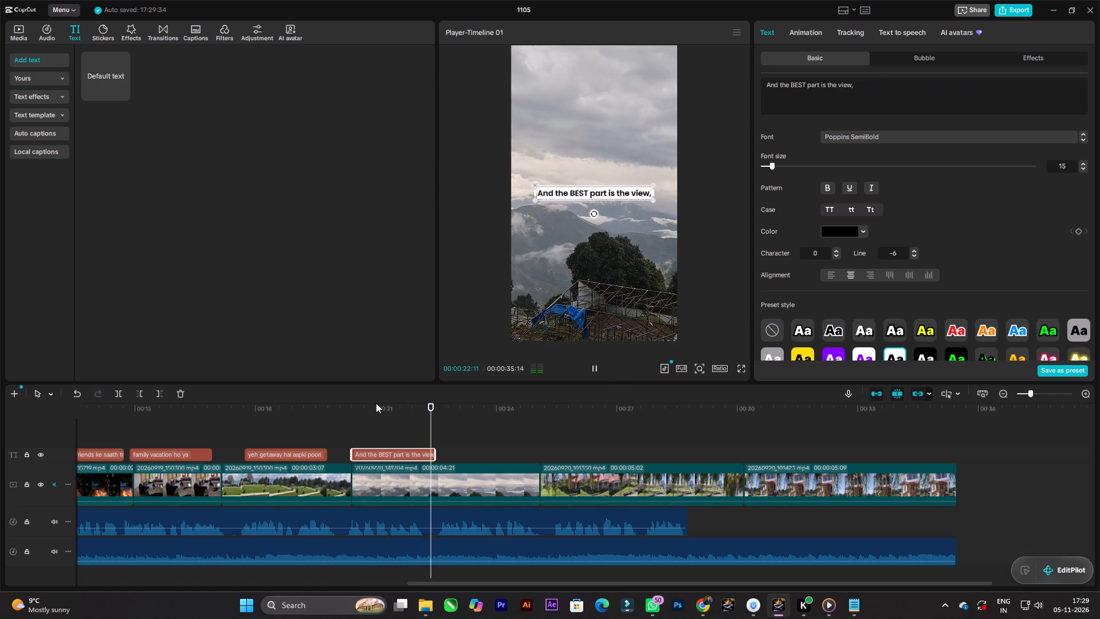
# Paste another "And yes, ALL MEALS are included!" caption copy just after the "And the BEST part is the view," caption.
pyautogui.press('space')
pyautogui.hotkey('ctrl', 'v')
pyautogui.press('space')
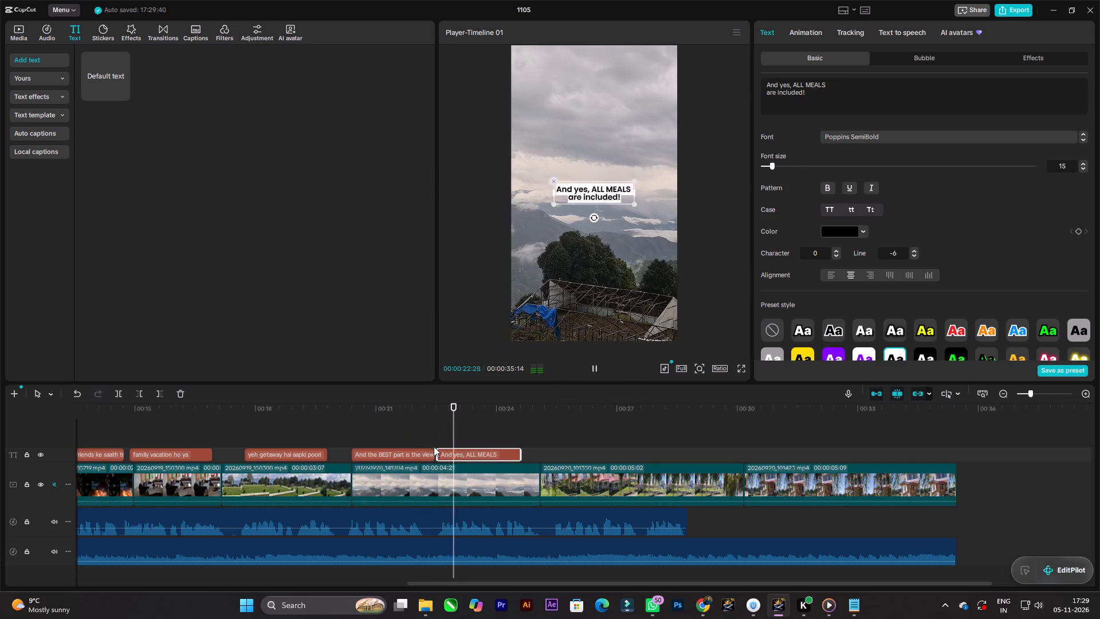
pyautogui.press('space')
# Replace the pasted copy's text with "surrounded by Mountains & Apple Orchards." without a trailing space.
pyautogui.click(838, 95)
pyautogui.hotkey('ctrl', 'a')
pyautogui.hotkey('ctrl', 'v')
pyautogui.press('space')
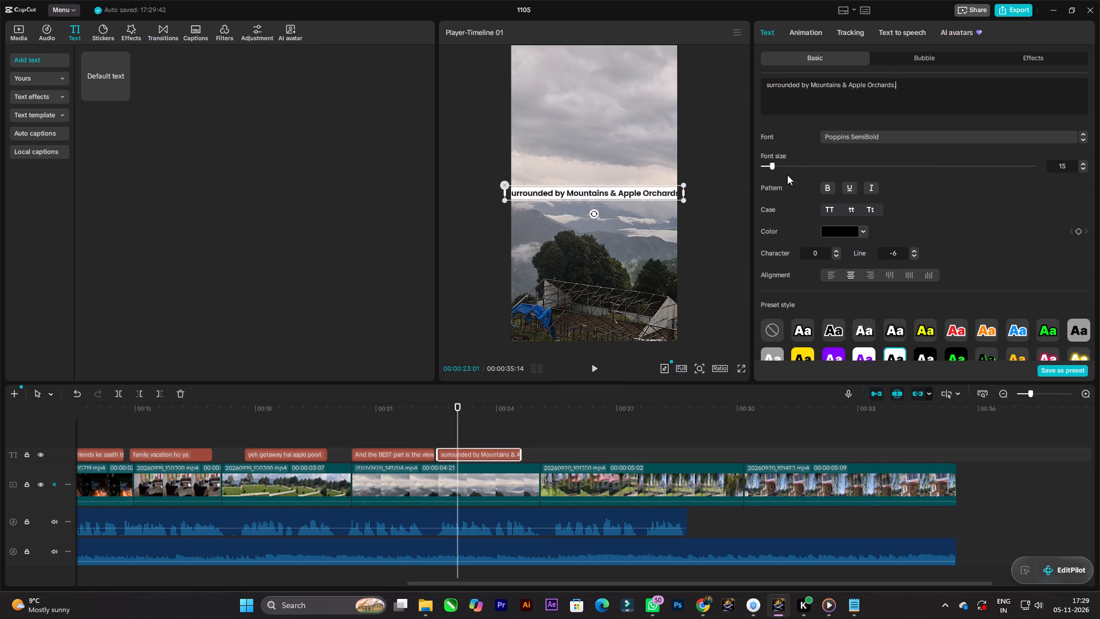
pyautogui.press('BackSpace')
# Break the caption into two lines, with "Apple Orchards." on the second line.
pyautogui.click(851, 89)
pyautogui.press('Return')
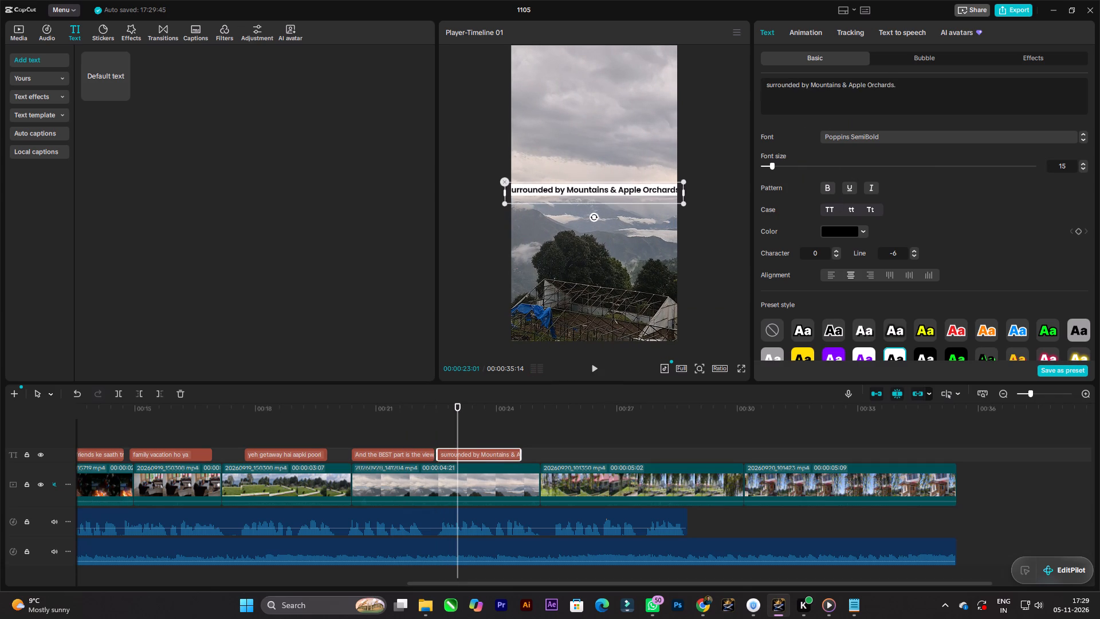
pyautogui.press('BackSpace')
pyautogui.click(850, 80)
pyautogui.press('Return')
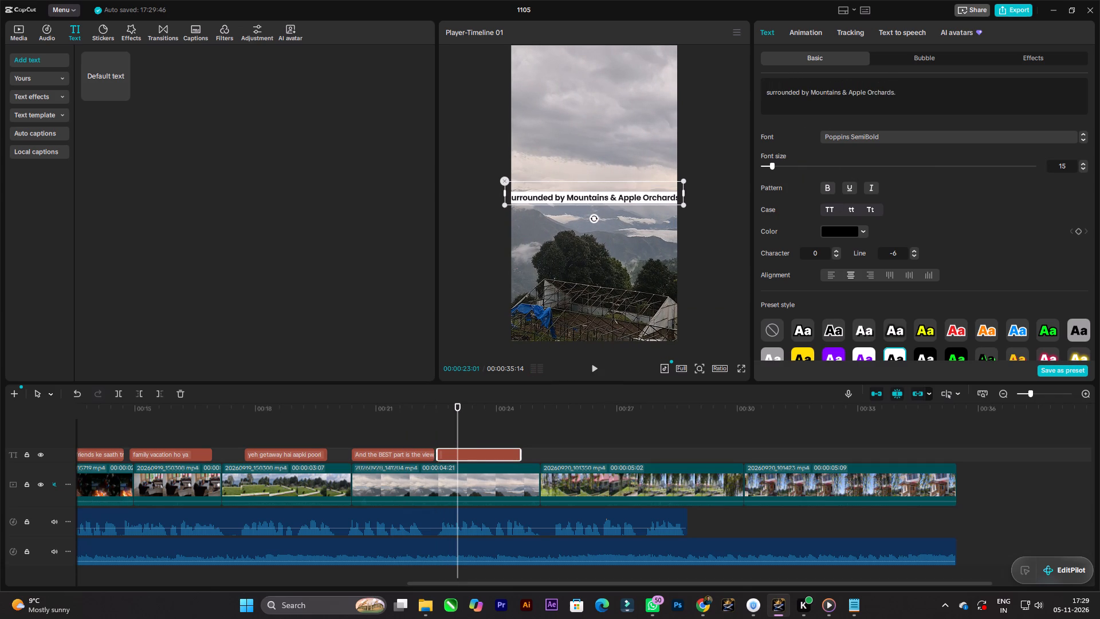
pyautogui.press('BackSpace')
pyautogui.click(850, 84)
pyautogui.press('Return')
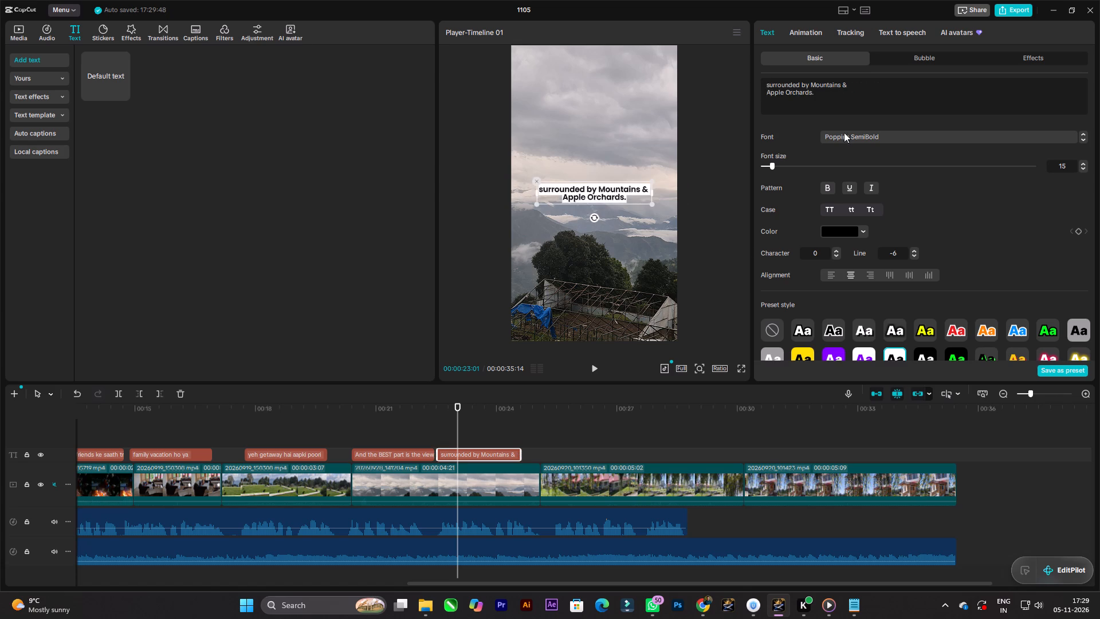
# Play the "And the BEST part is the view," and "surrounded by Mountains & Apple Orchards." captions against the voiceover, up to the next phrase.
pyautogui.click(488, 434)
pyautogui.moveTo(488, 429); pyautogui.dragTo(453, 426)
pyautogui.moveTo(453, 426); pyautogui.dragTo(448, 426)
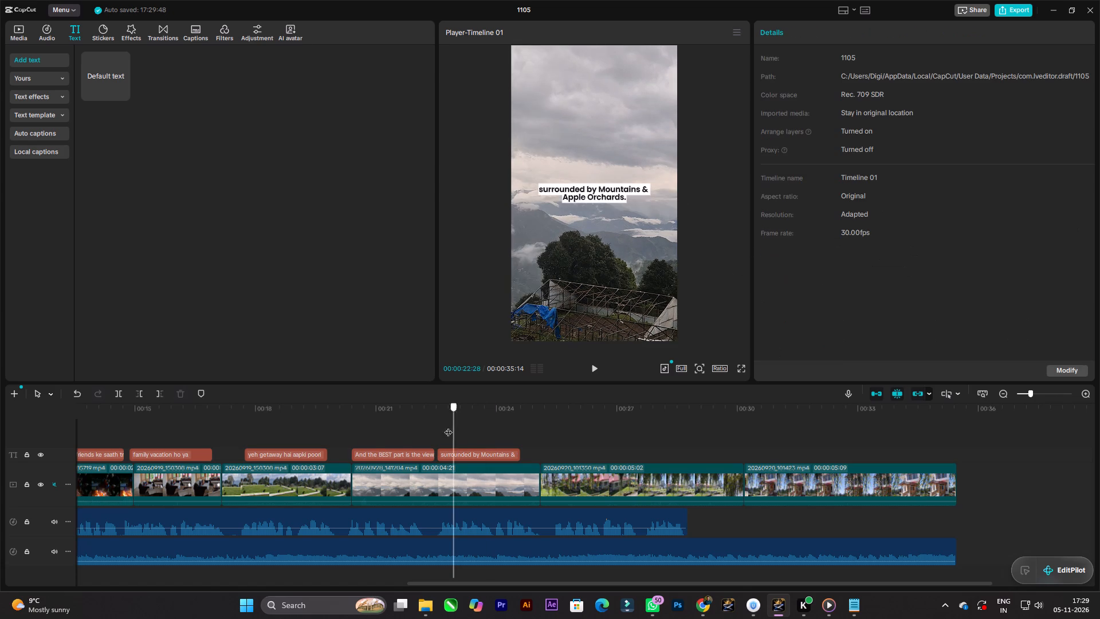
pyautogui.moveTo(448, 426); pyautogui.dragTo(386, 422)
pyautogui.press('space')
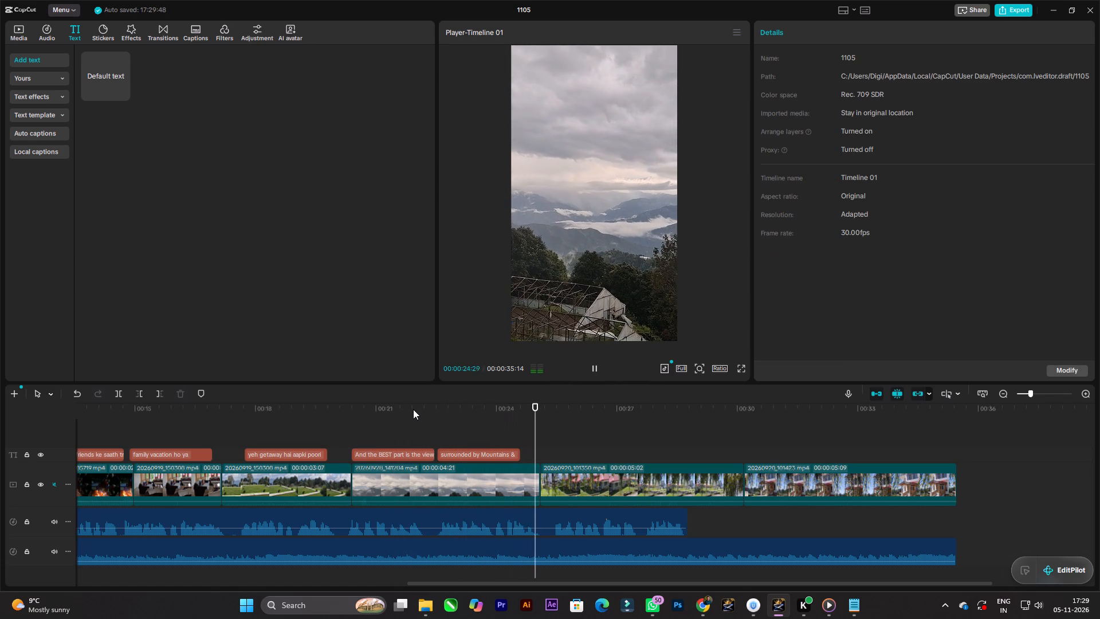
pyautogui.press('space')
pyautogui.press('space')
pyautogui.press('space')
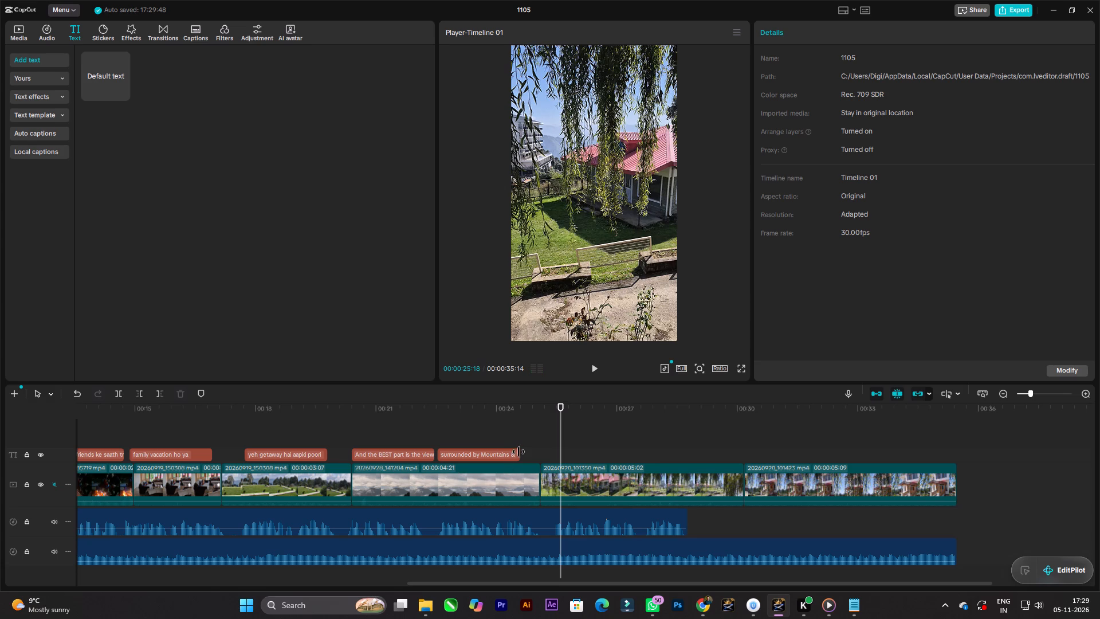
# Extend the end of the "surrounded by Mountains & Apple Orchards." caption slightly.
pyautogui.moveTo(518, 452); pyautogui.dragTo(525, 452)
# Paste two more "And yes, ALL MEALS are included!" caption copies for the last two voiceover phrases, at 00:25:18 and about 28 seconds.
pyautogui.hotkey('ctrl', 'v')
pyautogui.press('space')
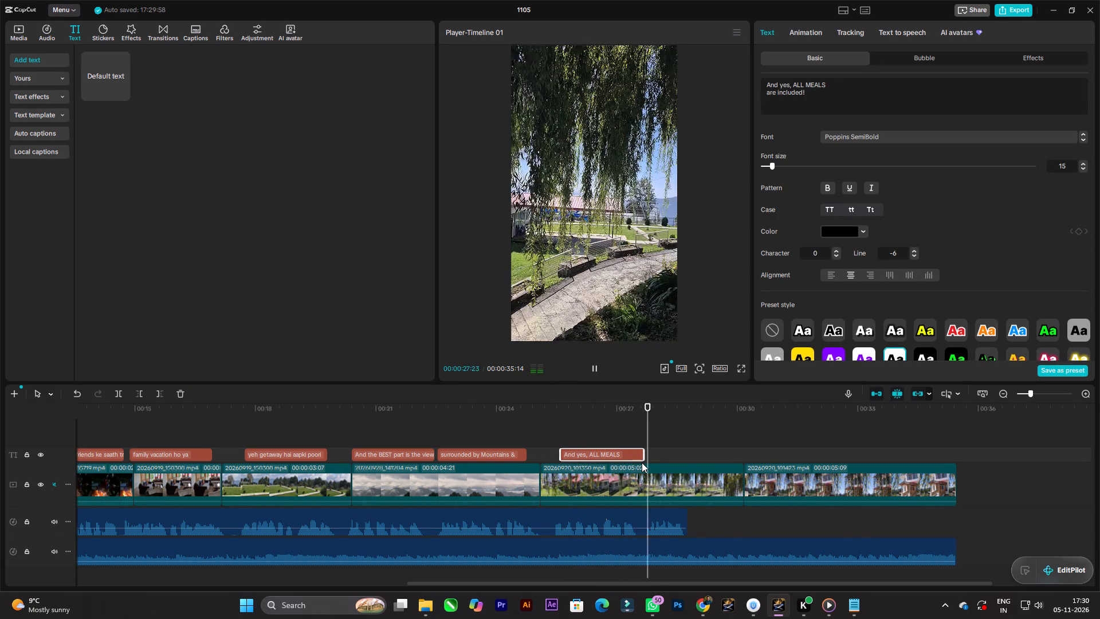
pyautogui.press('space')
pyautogui.hotkey('ctrl', 'v')
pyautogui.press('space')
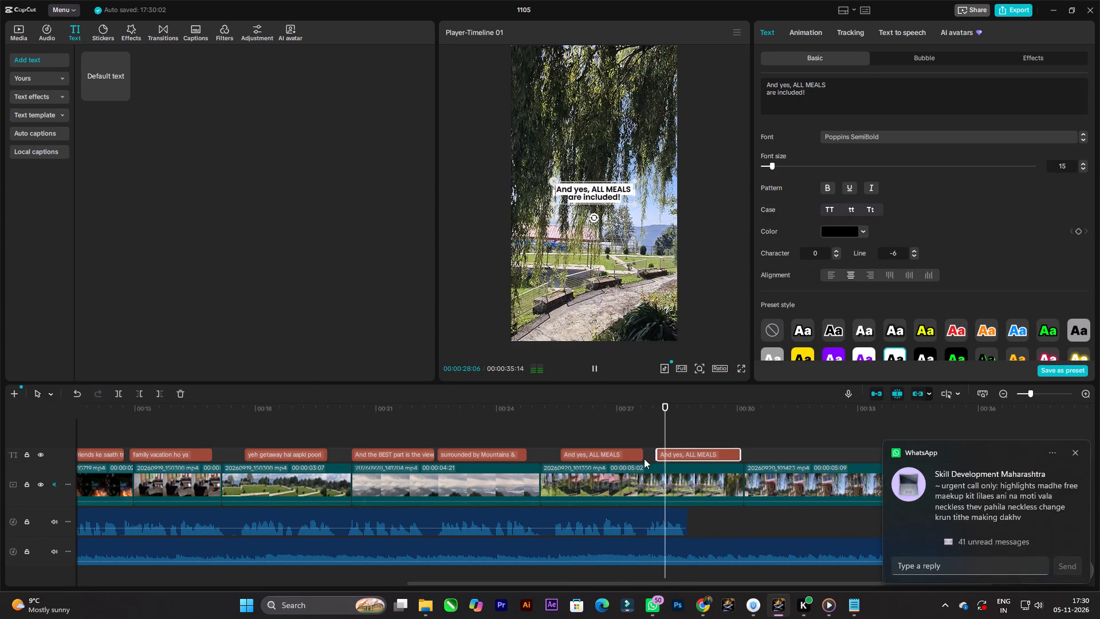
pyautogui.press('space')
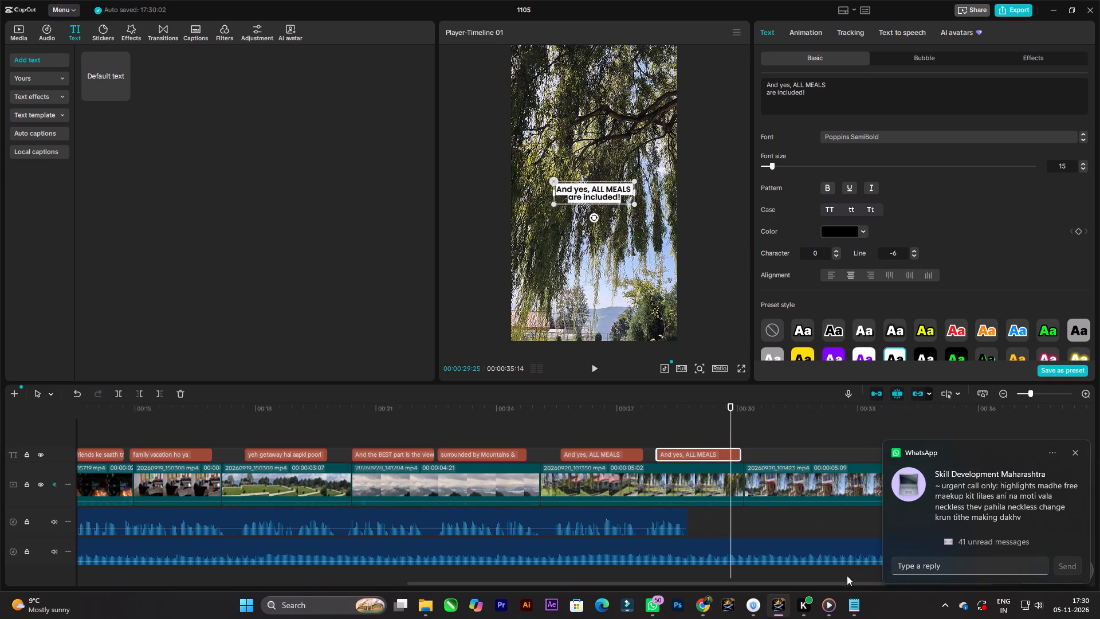
# Copy the line "Toh ab group chat mein sirf planning mat karo, booking bhi kar lo!" from the Notepad script and return to CapCut.
pyautogui.click(851, 602)
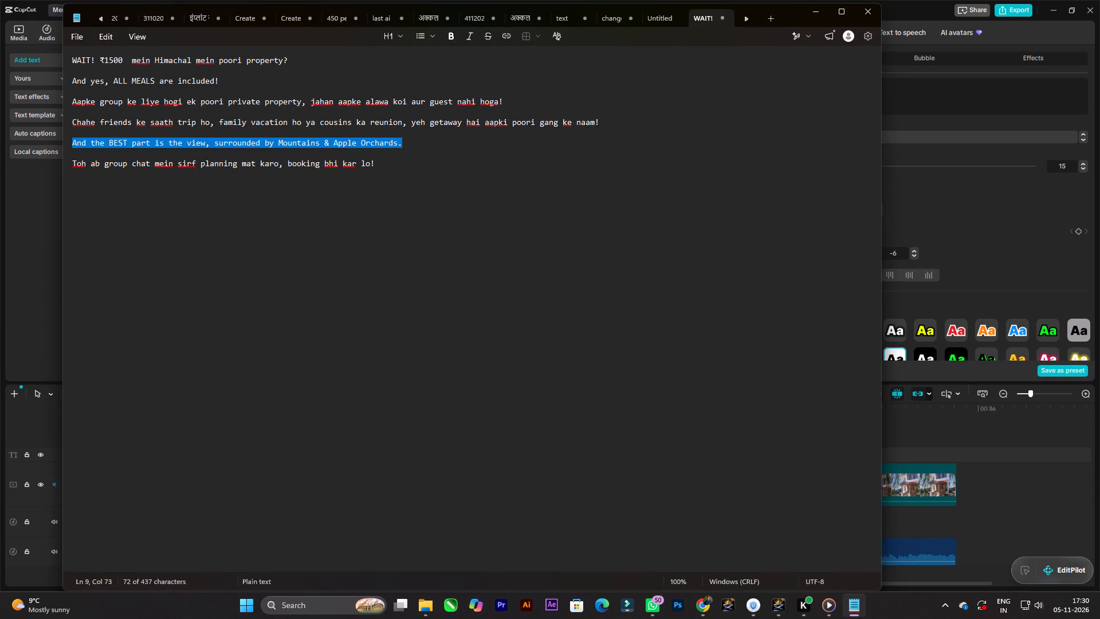
pyautogui.moveTo(74, 164); pyautogui.dragTo(442, 173)
pyautogui.hotkey('ctrl', 'c')
pyautogui.click(854, 606)
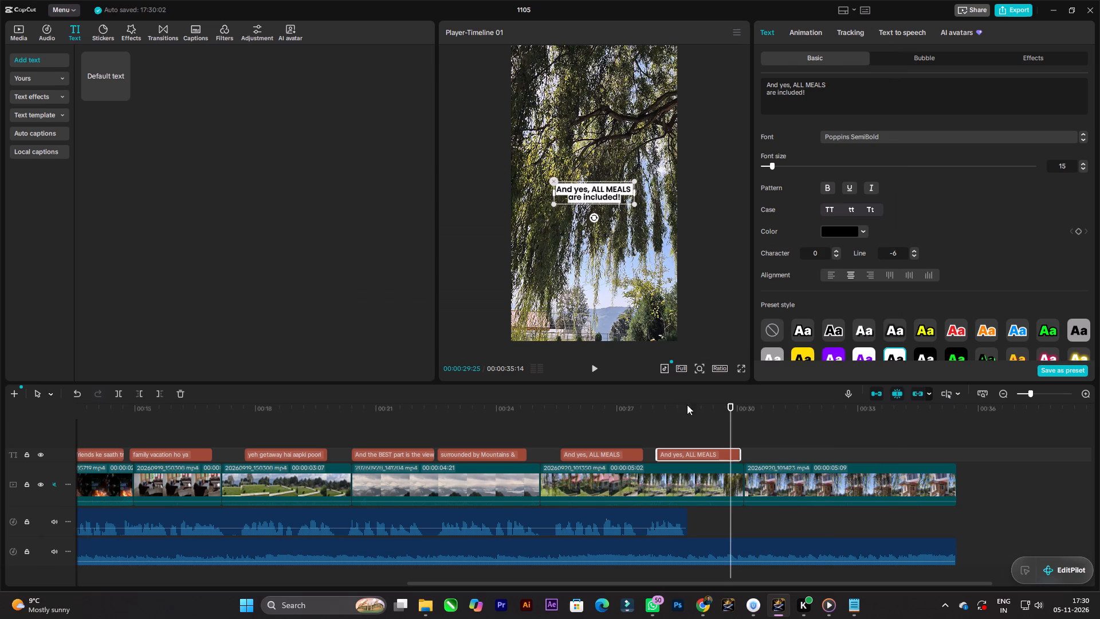
# Play on from the "surrounded by Mountains" caption and replace the following copy's text with "Toh ab group chat mein sirf planning mat karo, booking bhi kar lo!".
pyautogui.moveTo(730, 409); pyautogui.dragTo(508, 385)
pyautogui.press('space')
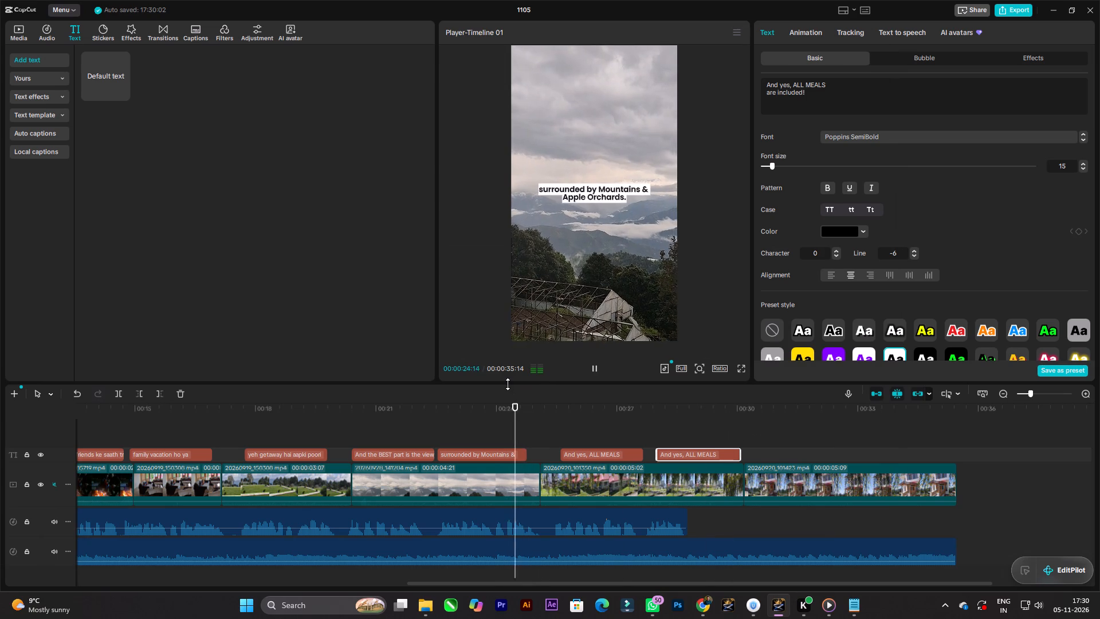
pyautogui.press('space')
pyautogui.press('space')
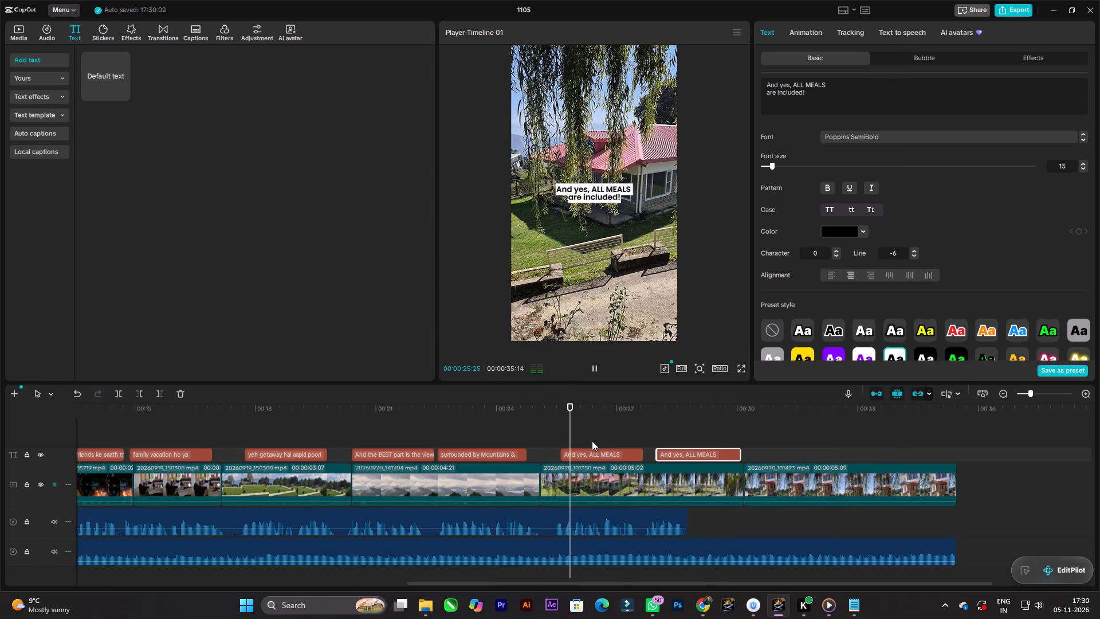
pyautogui.press('space')
pyautogui.click(607, 452)
pyautogui.click(826, 96)
pyautogui.hotkey('ctrl', 'a')
pyautogui.hotkey('ctrl', 'v')
pyautogui.hotkey('ctrl', 'c')
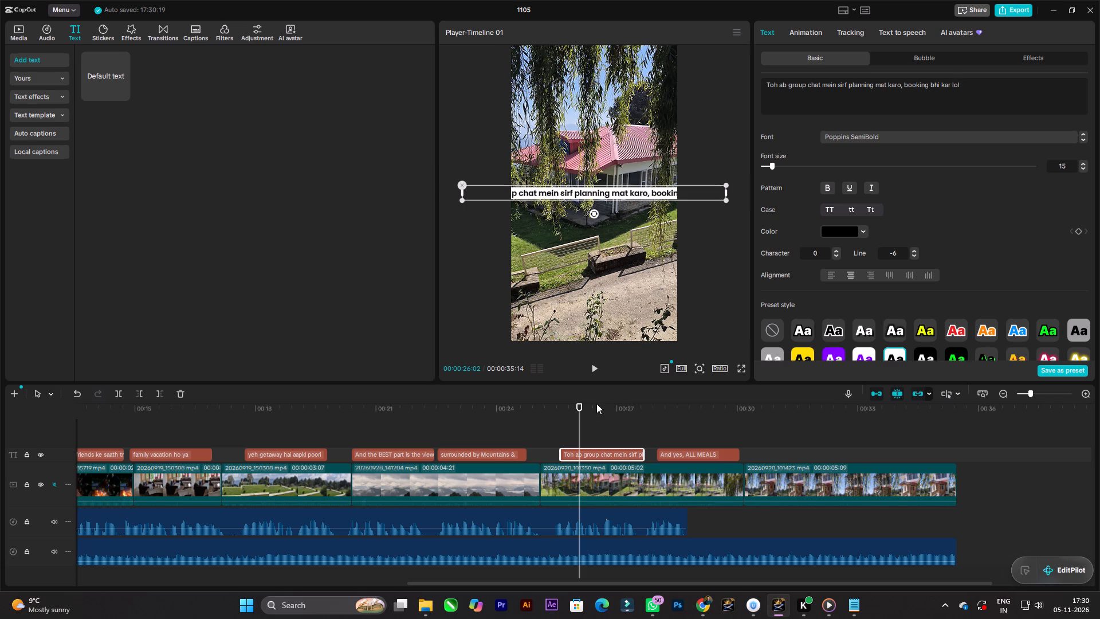
# Play the "Toh ab group chat" caption against the voiceover and cut "booking bhi kar lo!" with its preceding space from the text.
pyautogui.moveTo(580, 409); pyautogui.dragTo(499, 402)
pyautogui.press('space')
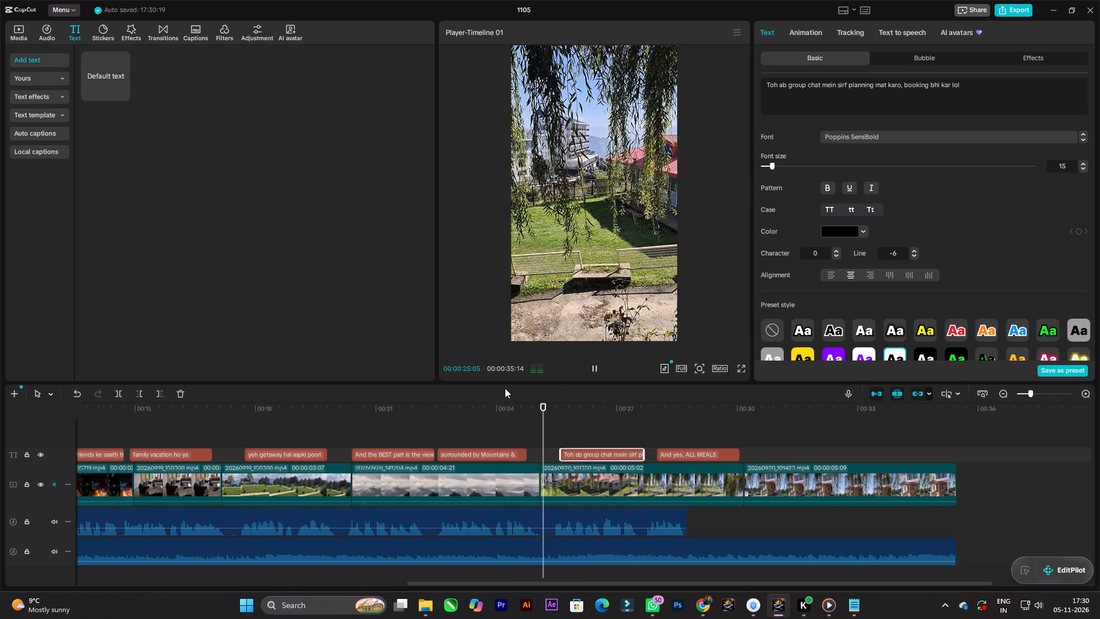
pyautogui.press('space')
pyautogui.press('space')
pyautogui.press('space')
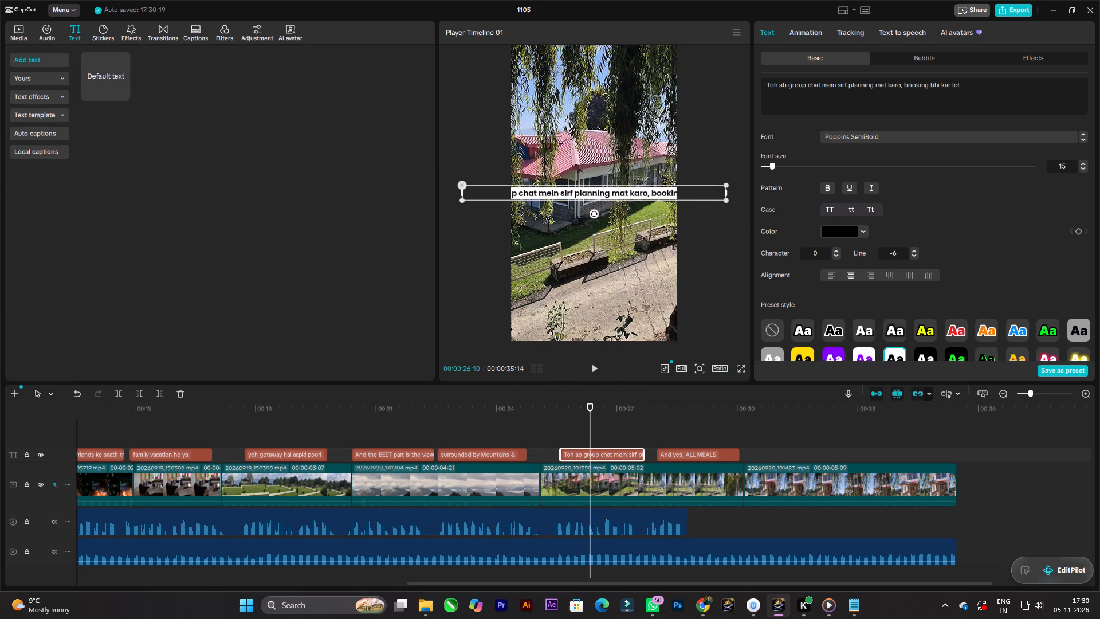
pyautogui.press('space')
pyautogui.press('space')
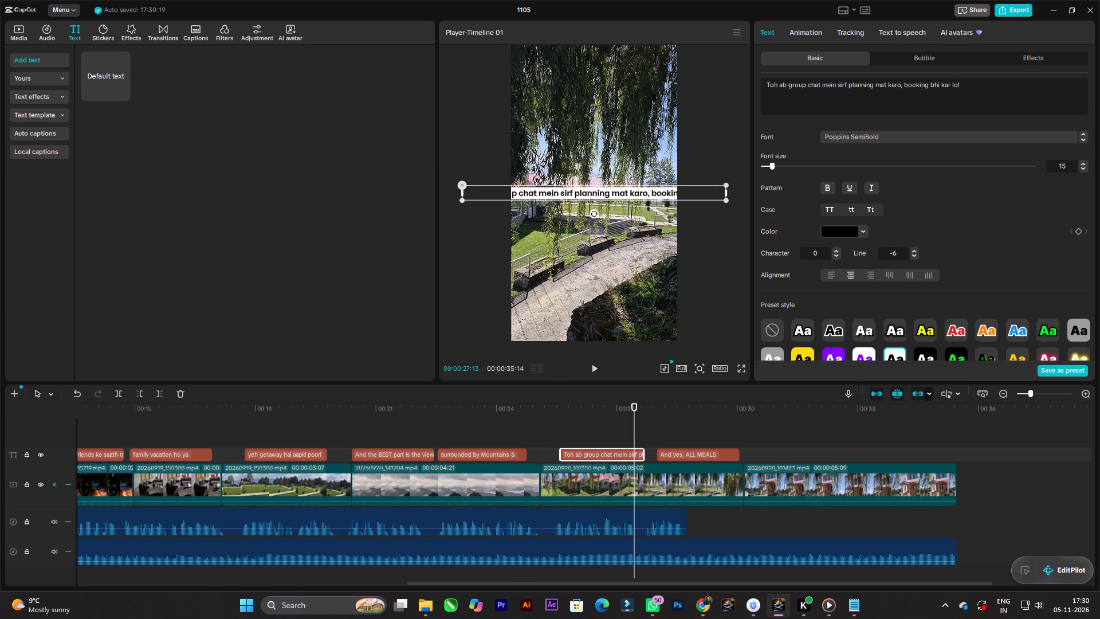
pyautogui.press('space')
pyautogui.press('space')
pyautogui.moveTo(906, 84); pyautogui.dragTo(1016, 82)
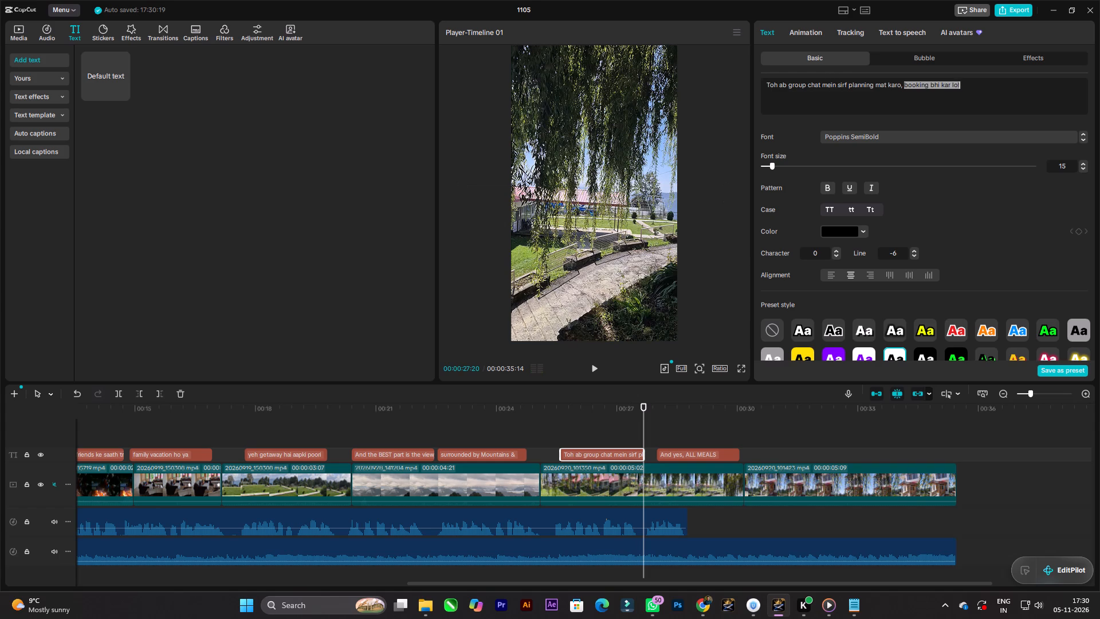
pyautogui.hotkey('ctrl', 'x')
pyautogui.press('BackSpace')
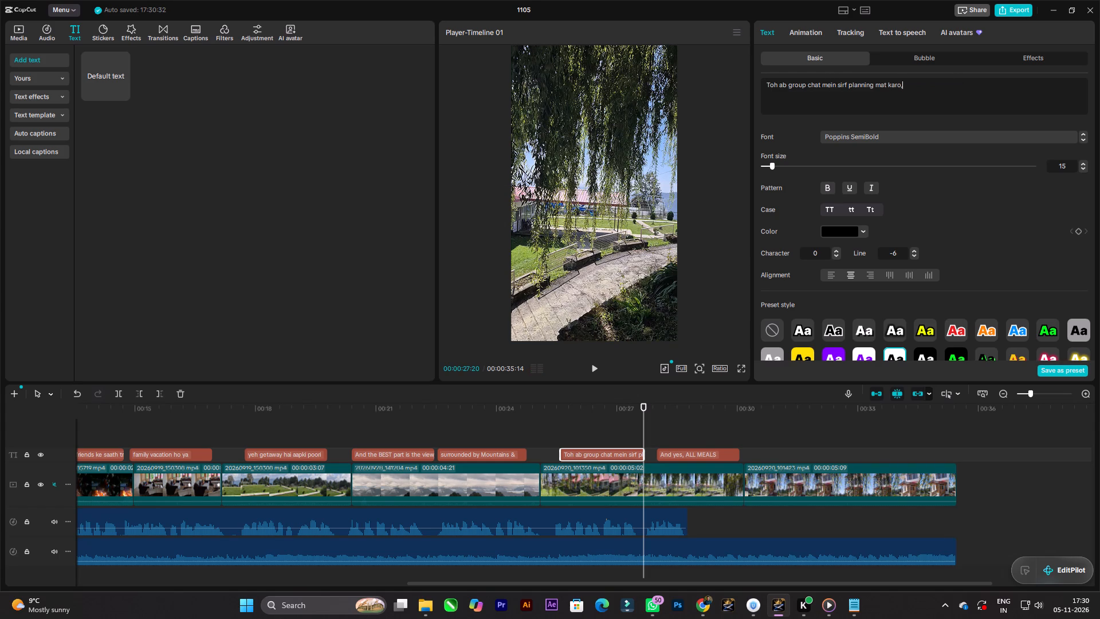
# Break the "Toh ab group chat" caption into two lines after "sirf".
pyautogui.moveTo(642, 418); pyautogui.dragTo(580, 409)
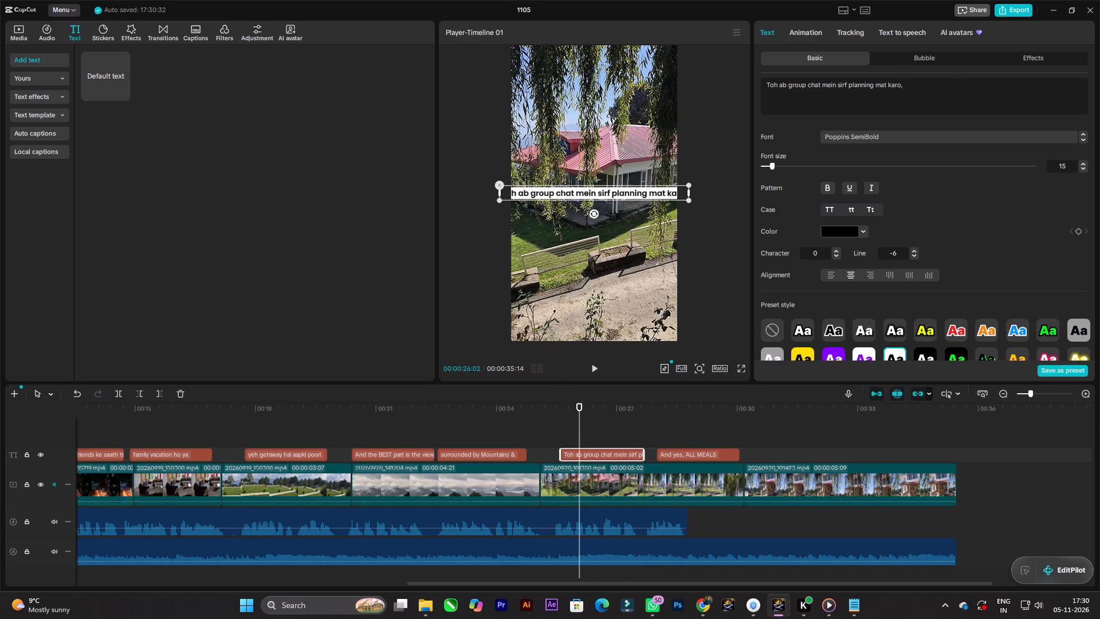
pyautogui.click(848, 85)
pyautogui.press('Return')
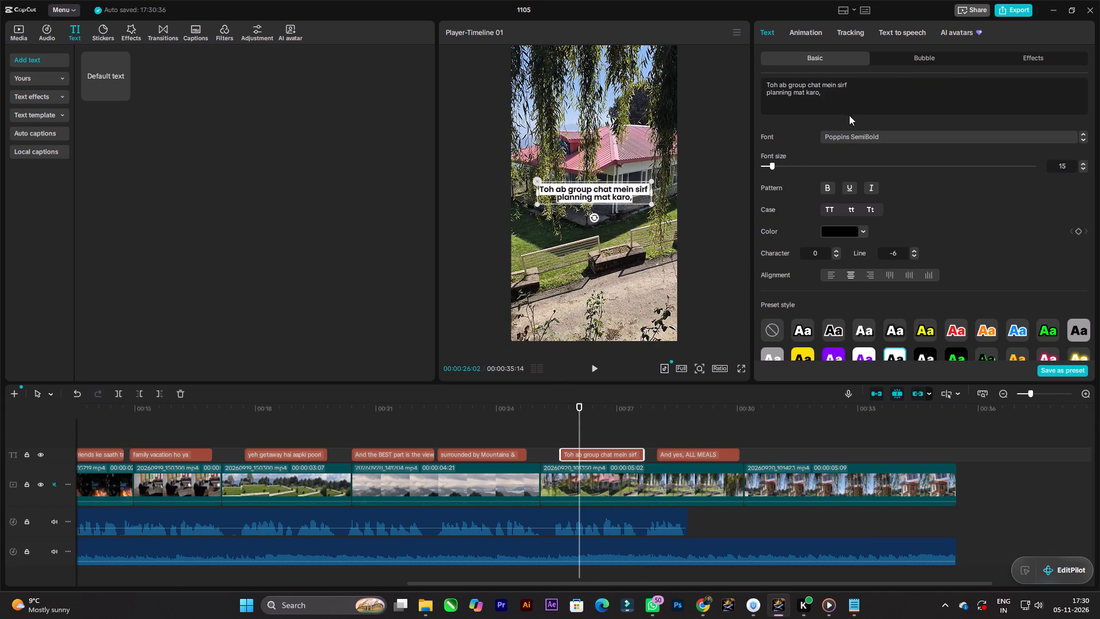
# Play the "Toh ab group chat" caption and the following "ALL MEALS" copy to check their timing against the voiceover.
pyautogui.click(639, 432)
pyautogui.press('space')
pyautogui.press('space')
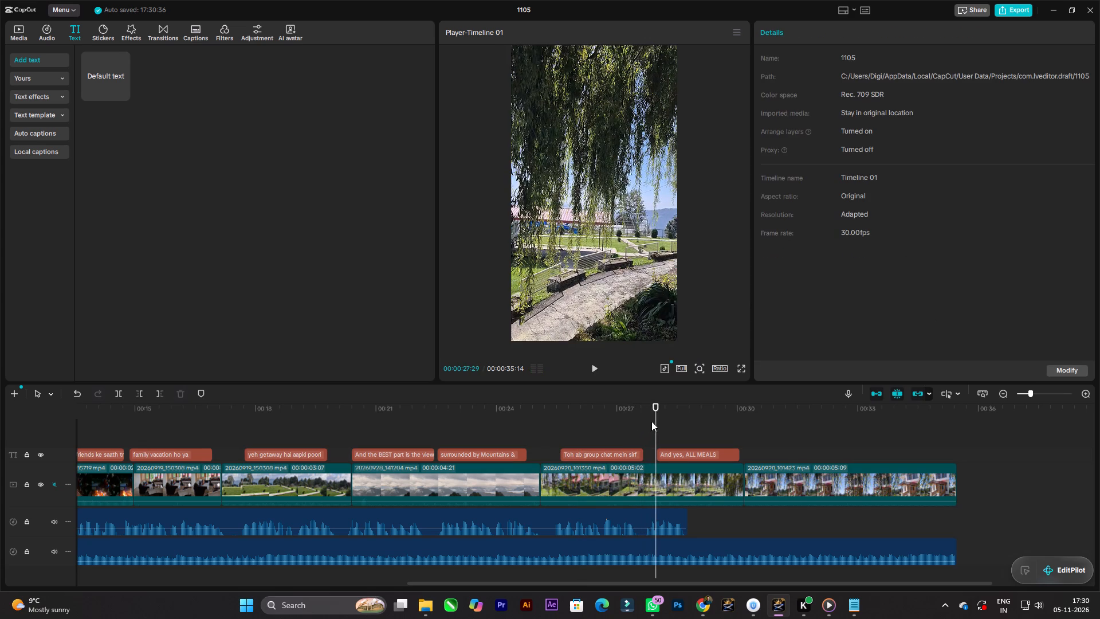
pyautogui.moveTo(651, 421); pyautogui.dragTo(583, 424)
pyautogui.press('space')
pyautogui.press('space')
pyautogui.moveTo(671, 420); pyautogui.dragTo(599, 417)
pyautogui.press('space')
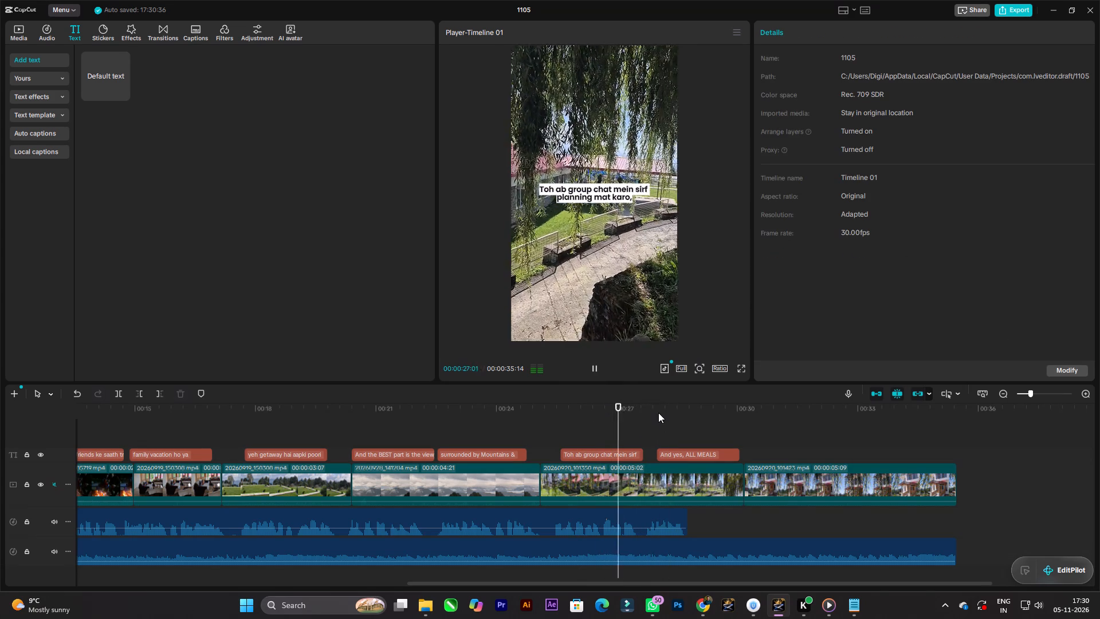
pyautogui.press('space')
pyautogui.press('space')
pyautogui.press('space')
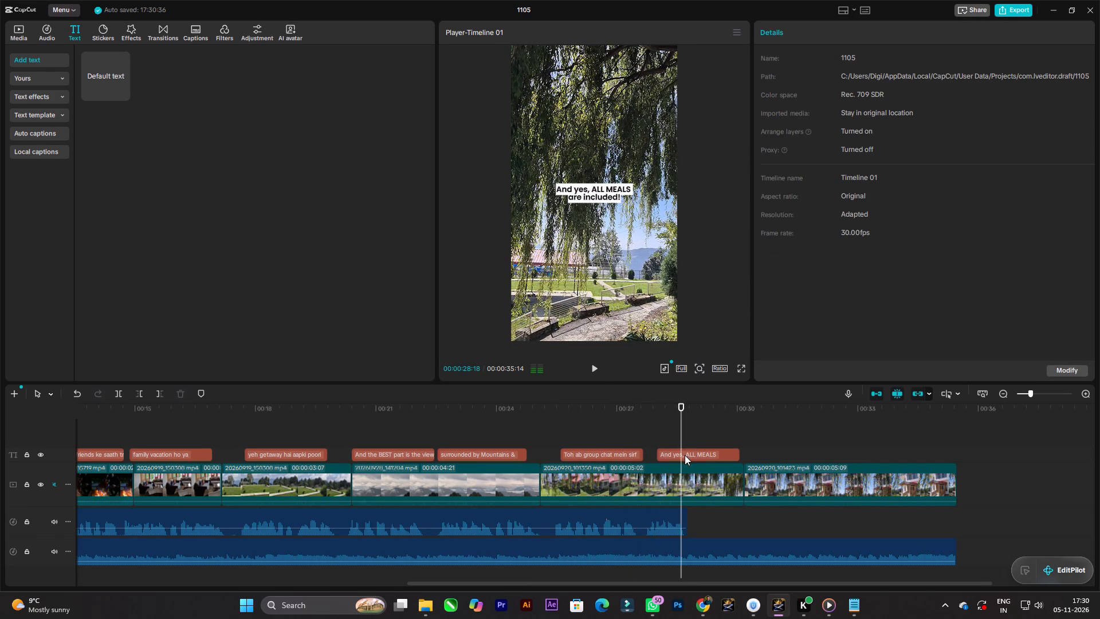
# Replace the "And yes, ALL MEALS" copy after the "Toh ab group chat" caption with "Booking bhi kar lo..!".
pyautogui.click(687, 455)
pyautogui.click(826, 103)
pyautogui.hotkey('ctrl', 'a')
pyautogui.hotkey('ctrl', 'v')
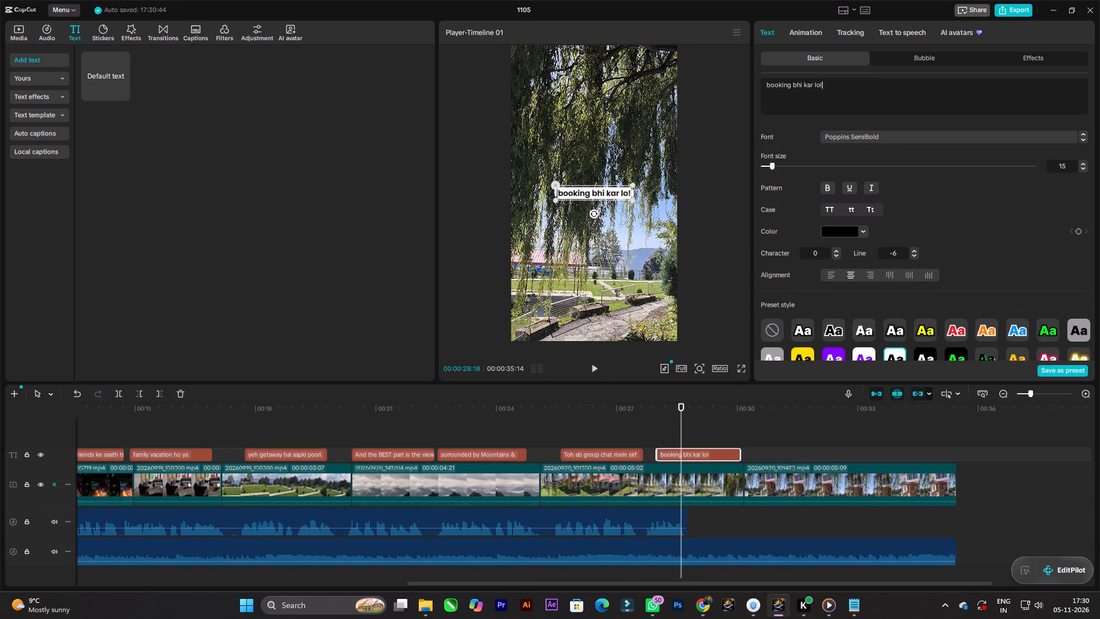
pyautogui.click(771, 87)
pyautogui.press('BackSpace')
pyautogui.press('b')
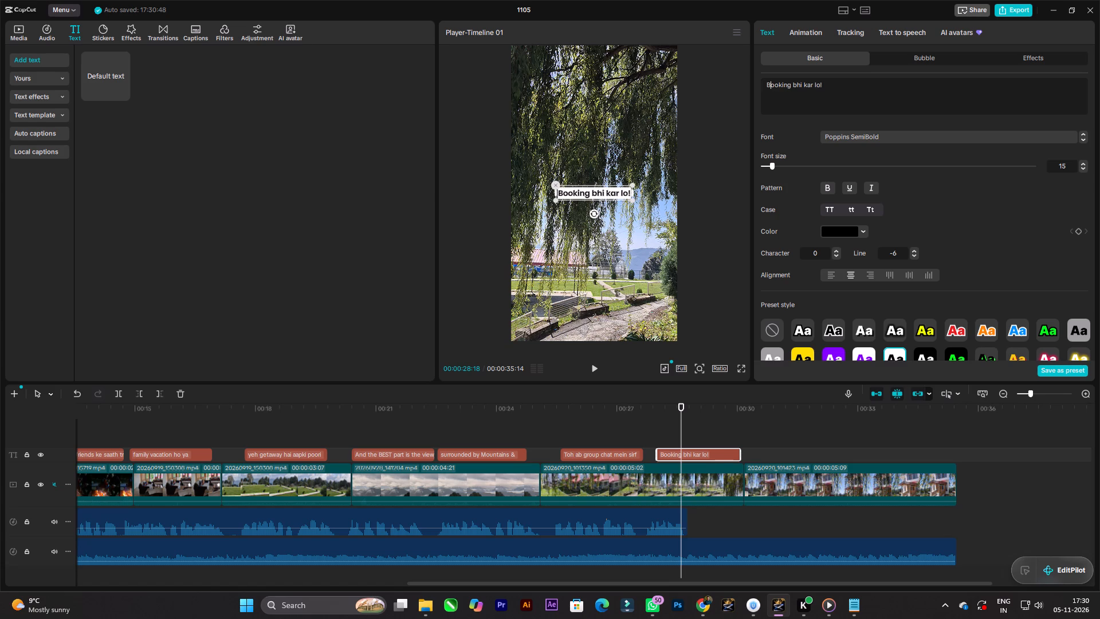
pyautogui.click(820, 88)
pyautogui.write('..')
pyautogui.click(713, 231)
# Play the "Booking bhi kar lo..!" caption through the end of the voiceover to check its timing.
pyautogui.moveTo(683, 407); pyautogui.dragTo(660, 405)
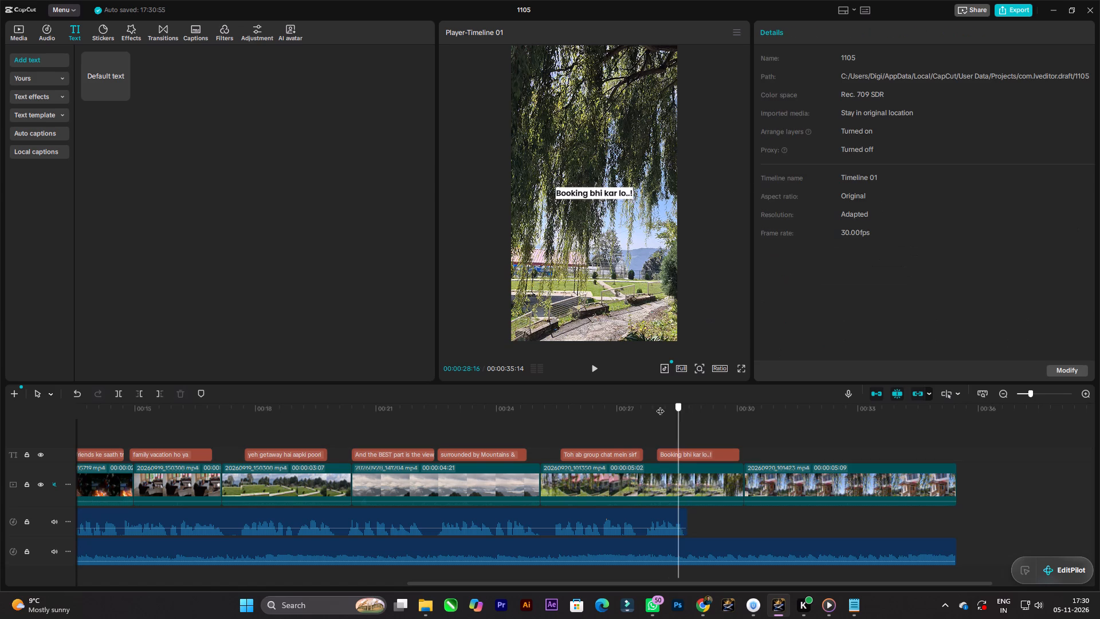
pyautogui.moveTo(660, 405); pyautogui.dragTo(623, 405)
pyautogui.press('space')
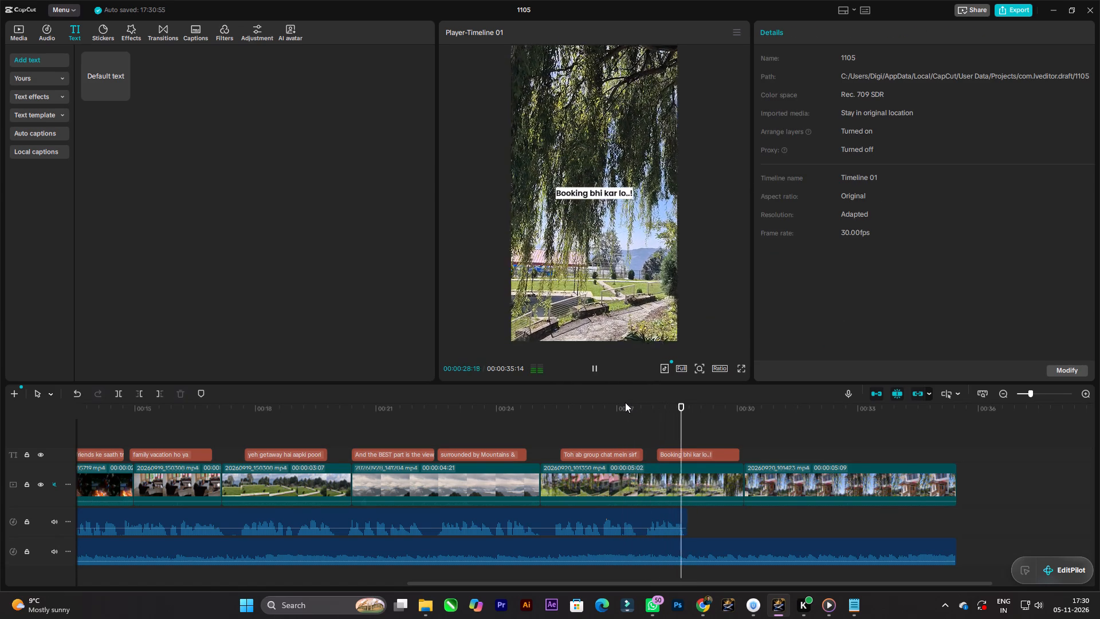
pyautogui.press('space')
pyautogui.press('space')
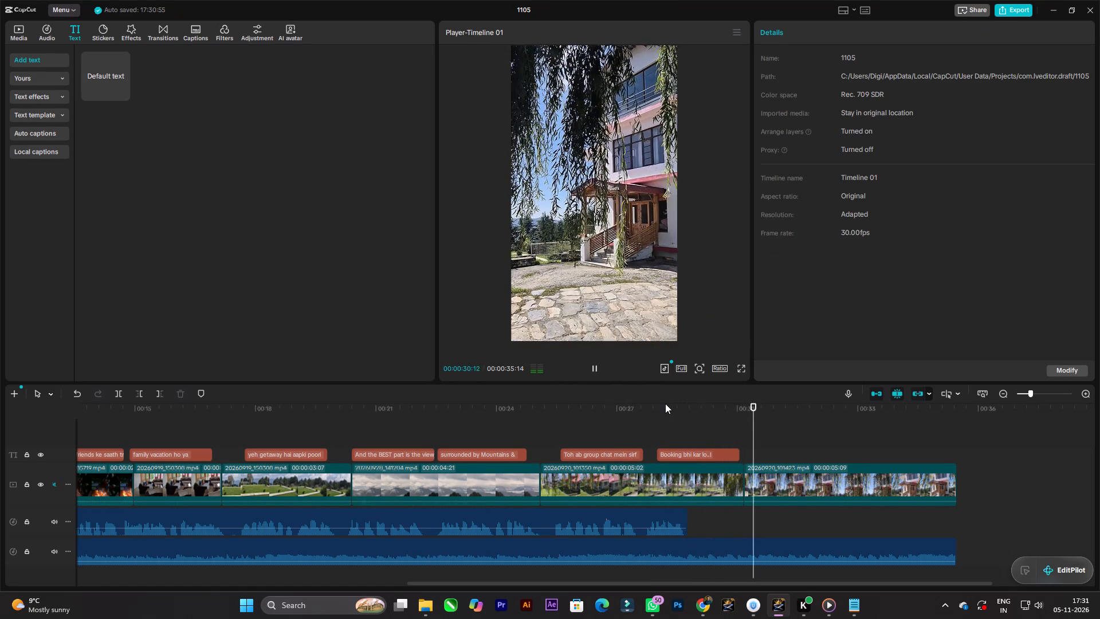
pyautogui.press('space')
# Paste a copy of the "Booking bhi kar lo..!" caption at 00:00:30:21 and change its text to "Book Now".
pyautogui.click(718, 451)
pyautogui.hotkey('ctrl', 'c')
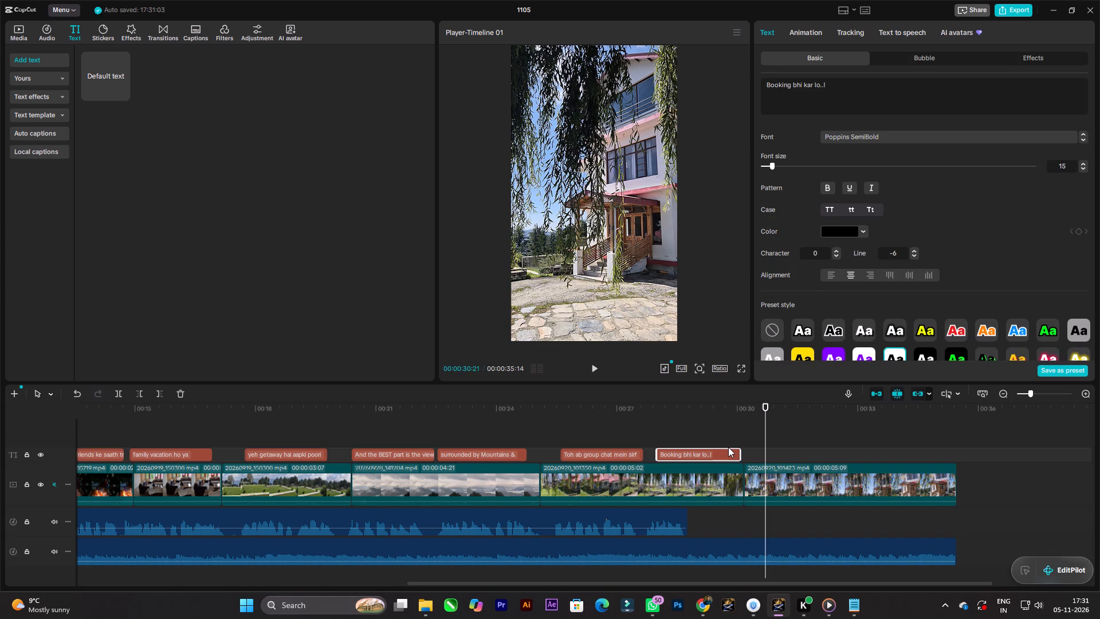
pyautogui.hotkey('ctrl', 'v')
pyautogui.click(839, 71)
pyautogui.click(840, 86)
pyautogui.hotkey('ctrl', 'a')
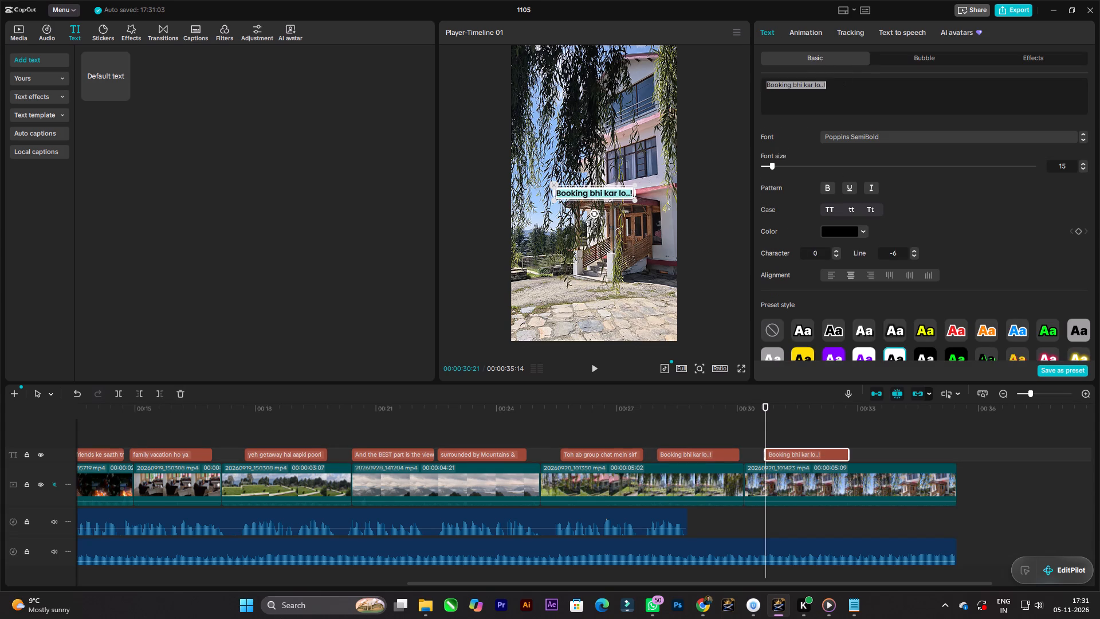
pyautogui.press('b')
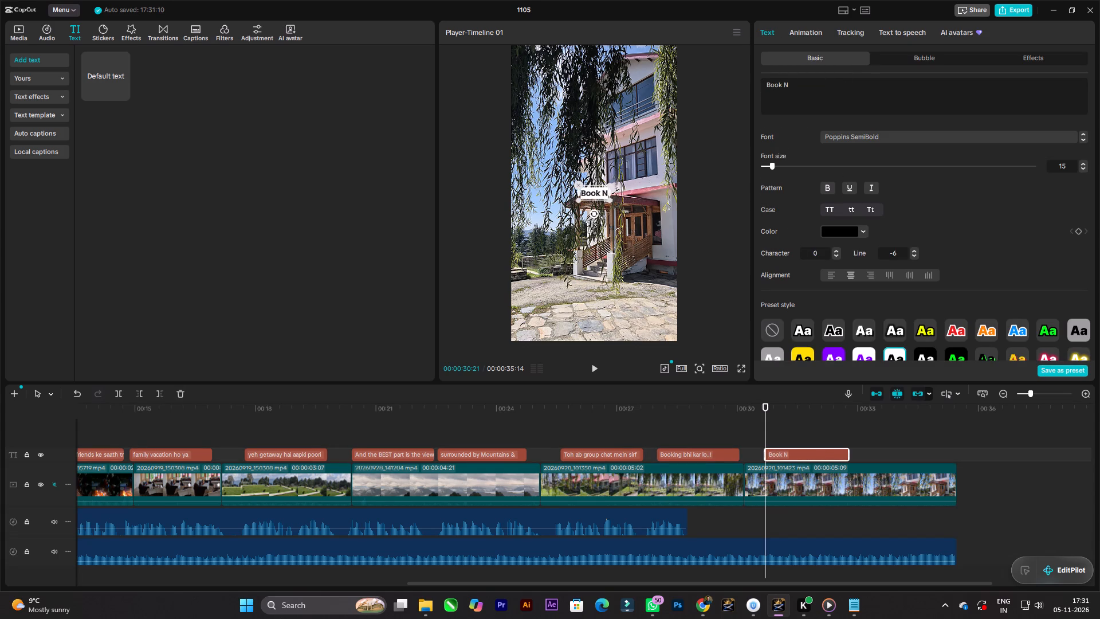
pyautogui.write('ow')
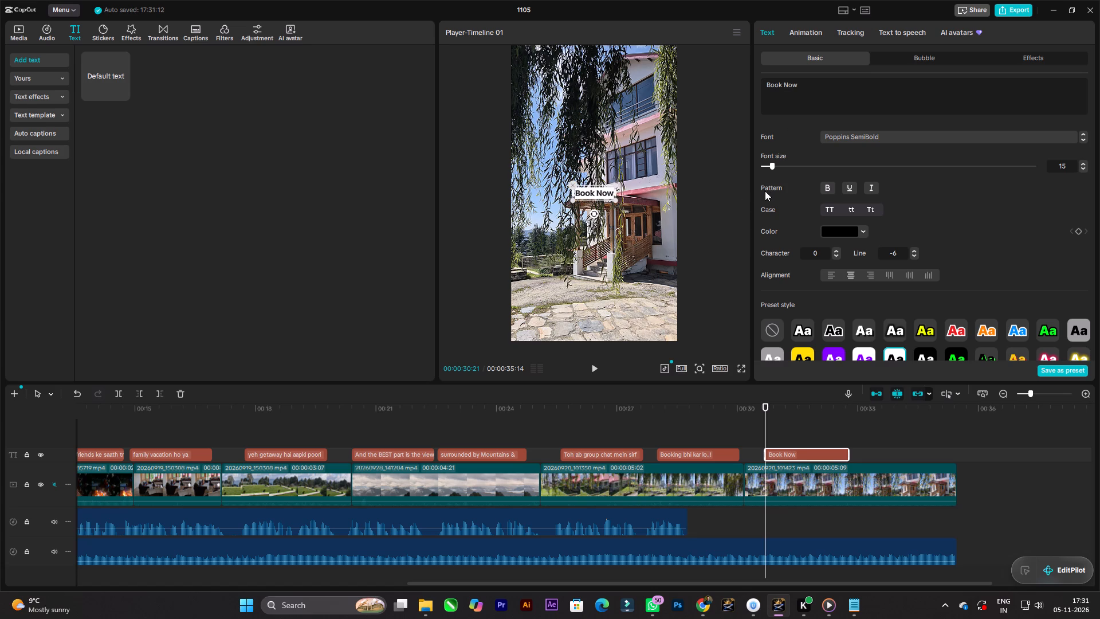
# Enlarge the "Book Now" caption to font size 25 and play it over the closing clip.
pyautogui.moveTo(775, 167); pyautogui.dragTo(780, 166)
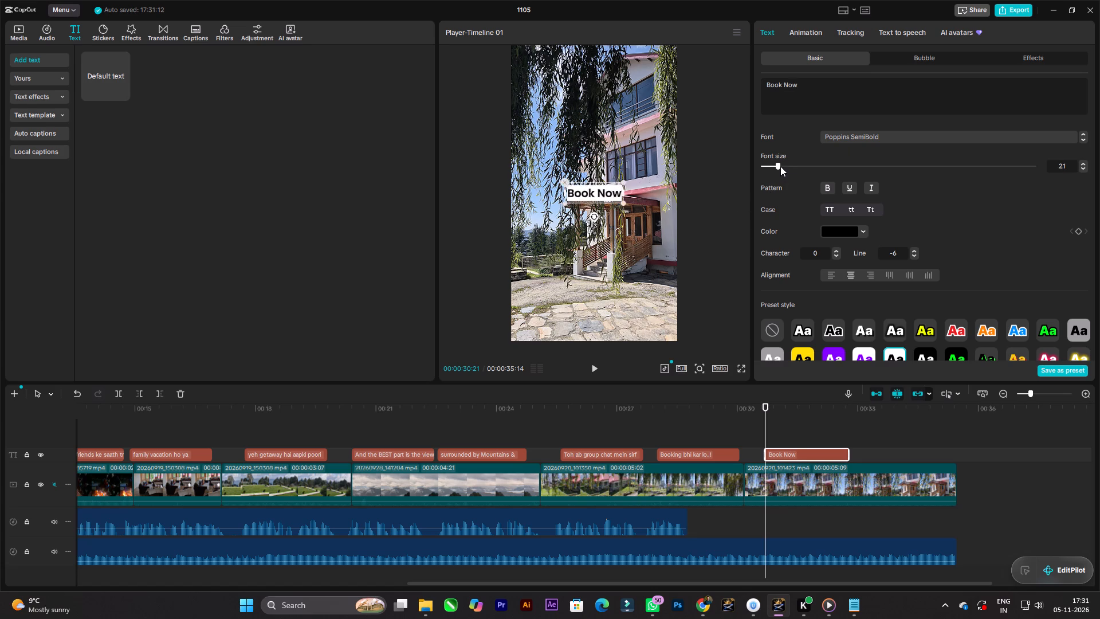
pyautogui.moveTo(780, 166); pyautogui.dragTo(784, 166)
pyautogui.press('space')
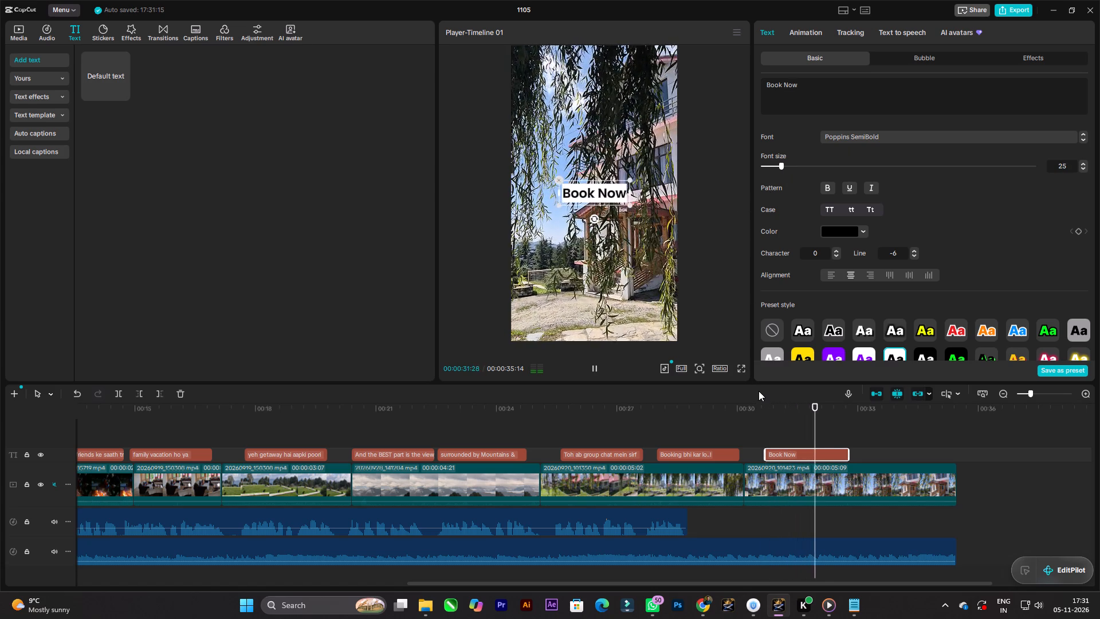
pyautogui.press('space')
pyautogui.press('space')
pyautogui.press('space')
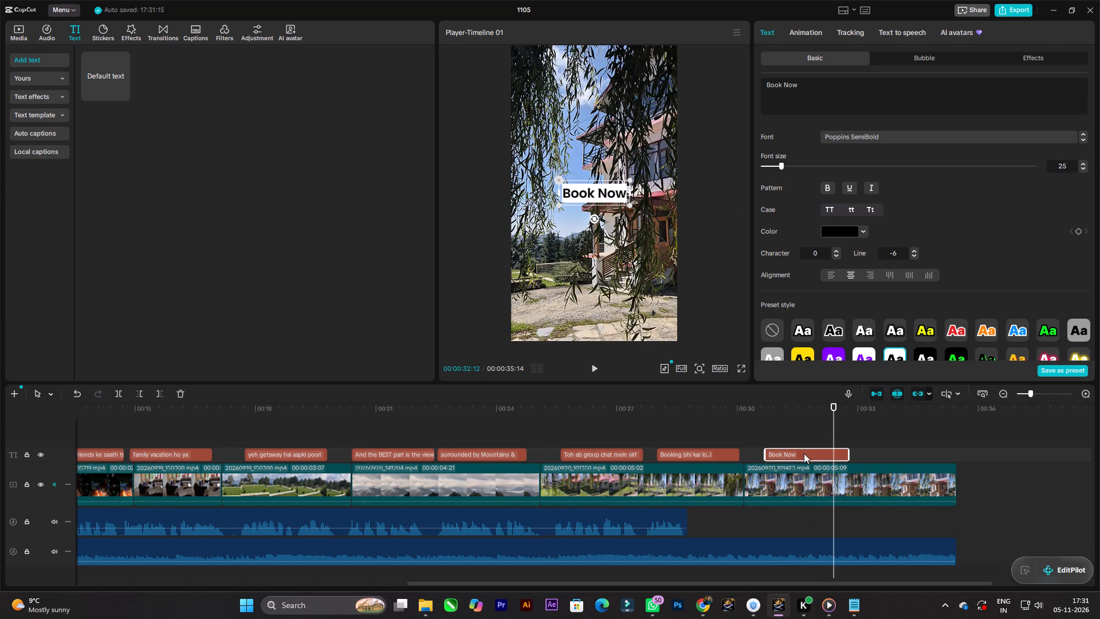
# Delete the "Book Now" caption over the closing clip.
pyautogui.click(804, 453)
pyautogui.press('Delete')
# Play the closing clip, return to the start of the timeline and review the opening "WAIT!" caption against the voiceover.
pyautogui.press('space')
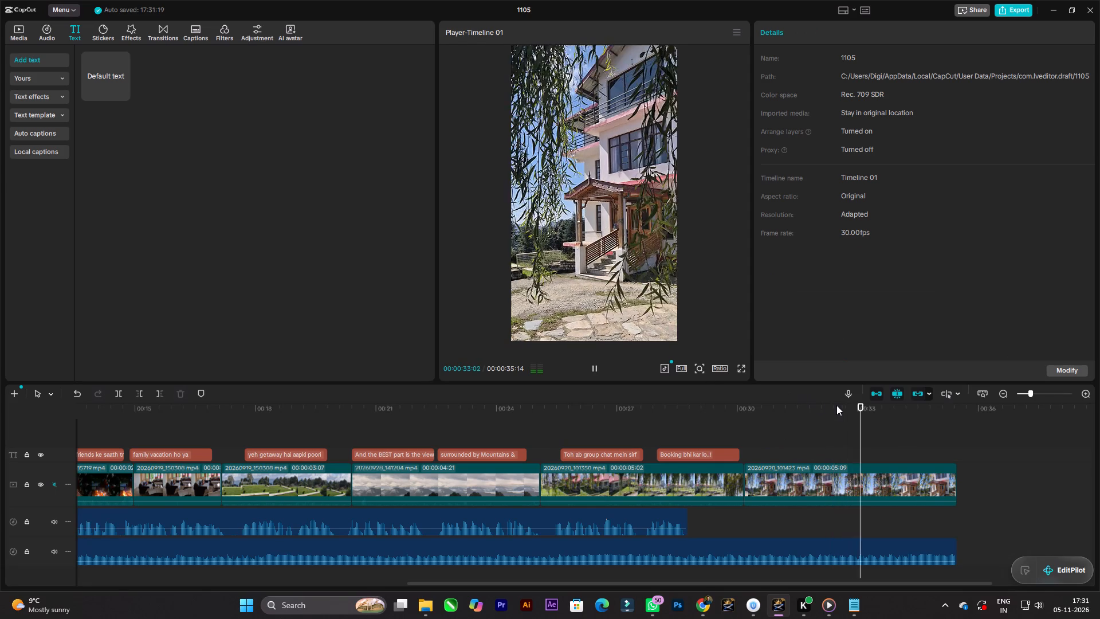
pyautogui.press('space')
pyautogui.press('space')
pyautogui.press('space')
pyautogui.press('space')
pyautogui.moveTo(898, 415); pyautogui.dragTo(0, 315)
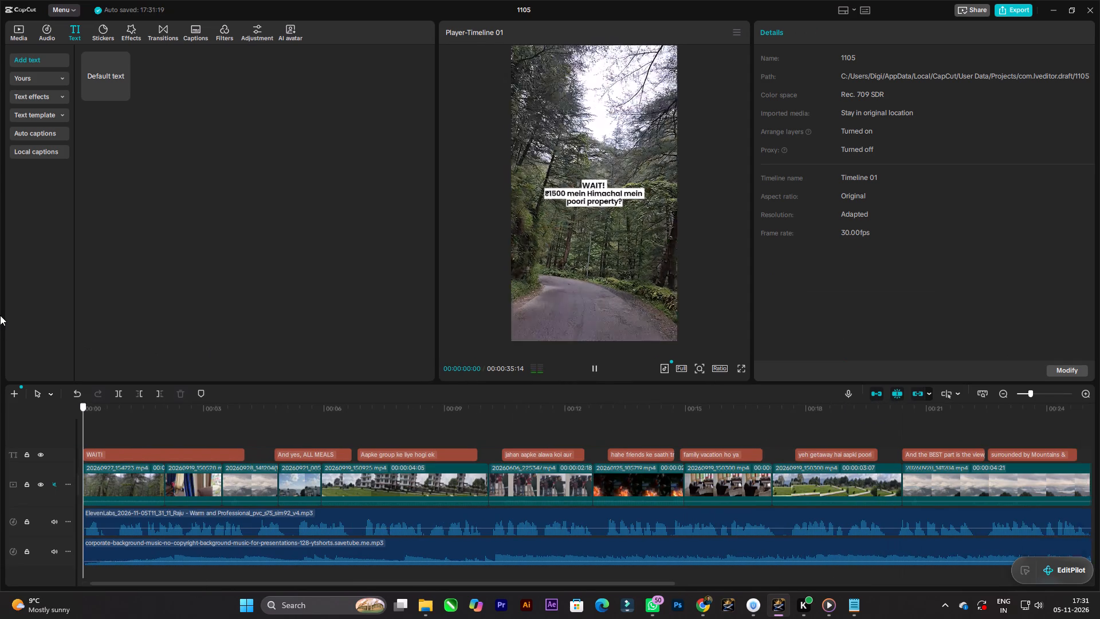
pyautogui.moveTo(0, 315); pyautogui.dragTo(1, 318)
pyautogui.press('space')
pyautogui.press('space')
pyautogui.press('space')
pyautogui.press('space')
pyautogui.press('space')
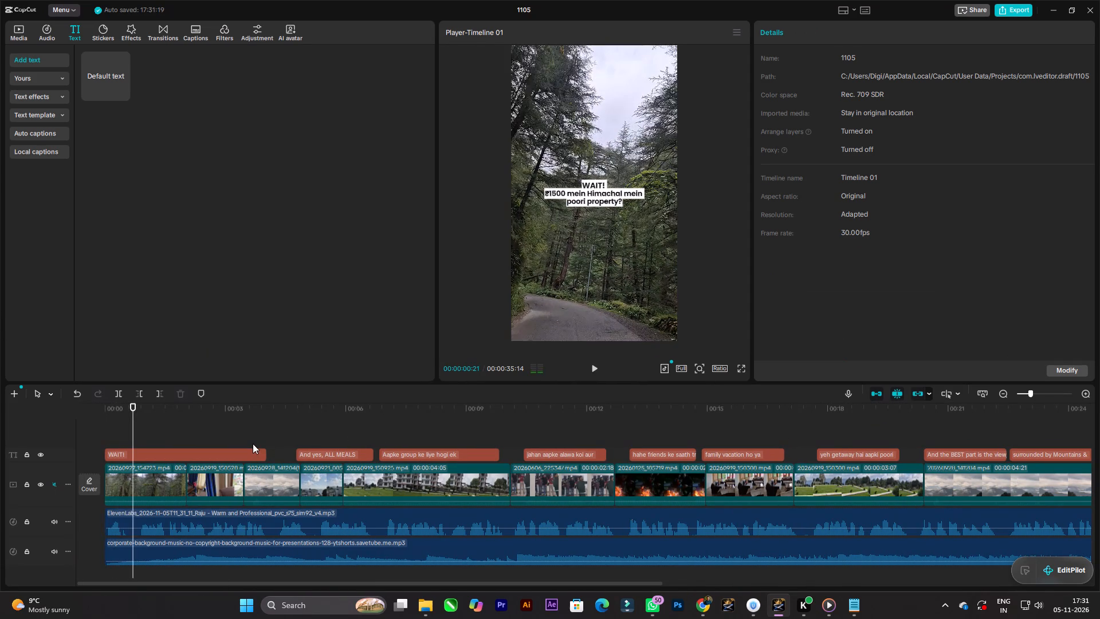
pyautogui.press('space')
pyautogui.press('space')
pyautogui.press('space')
pyautogui.press('space')
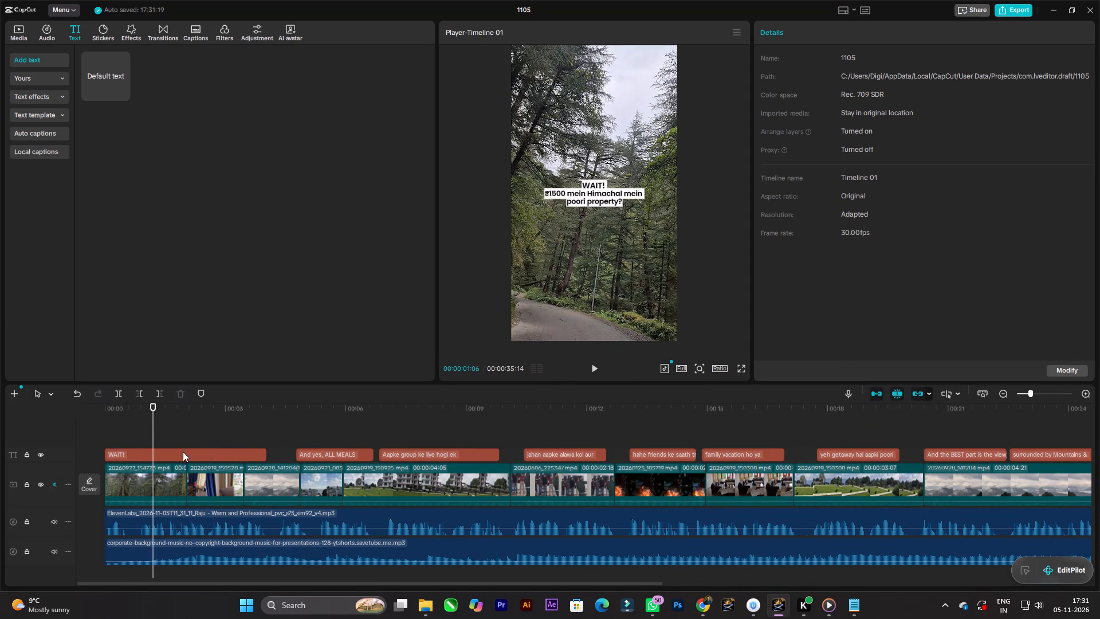
# Duplicate the opening three-line caption onto a track above at 00:00 and remove the "WAIT!" line from the lower original.
pyautogui.moveTo(152, 420); pyautogui.dragTo(0, 402)
pyautogui.click(165, 452)
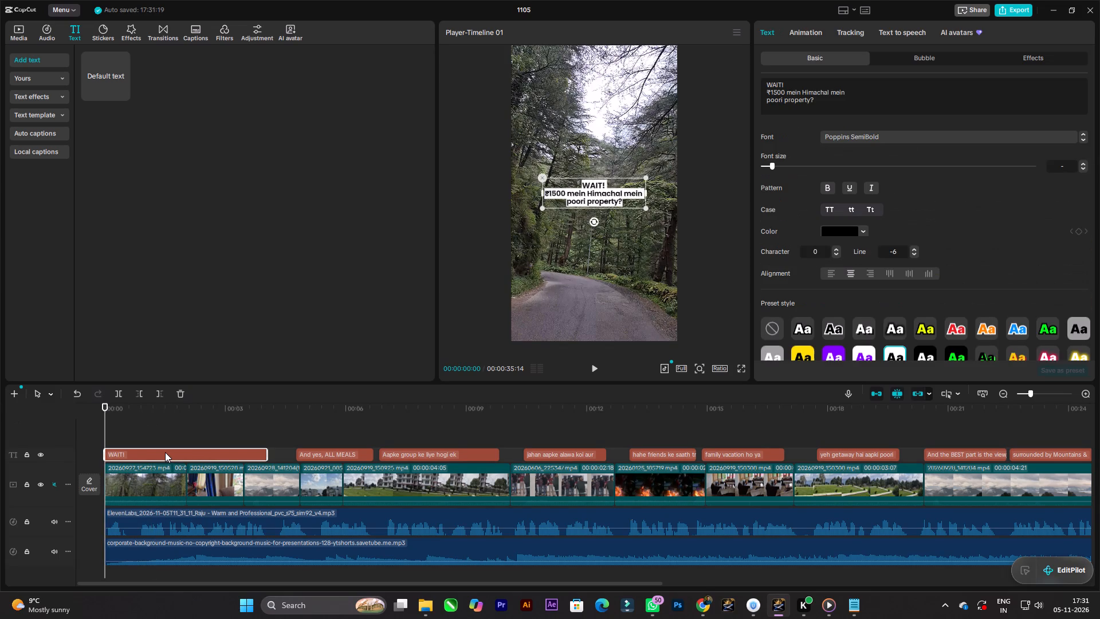
pyautogui.hotkey('ctrl', 'c')
pyautogui.hotkey('ctrl', 'v')
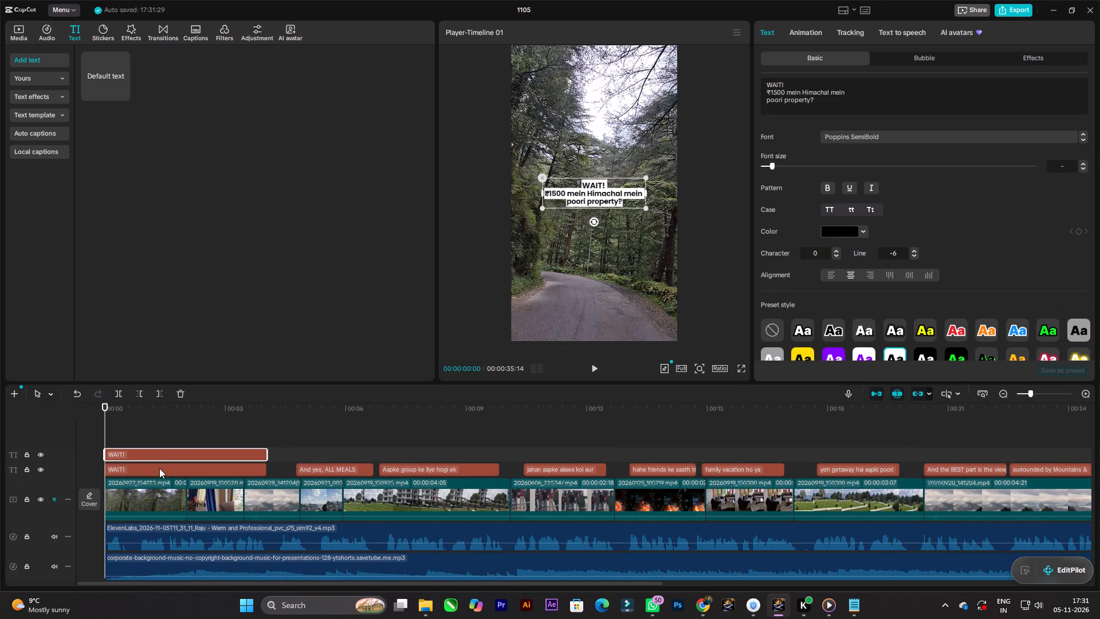
pyautogui.click(159, 471)
pyautogui.moveTo(796, 83); pyautogui.dragTo(704, 76)
pyautogui.press('BackSpace')
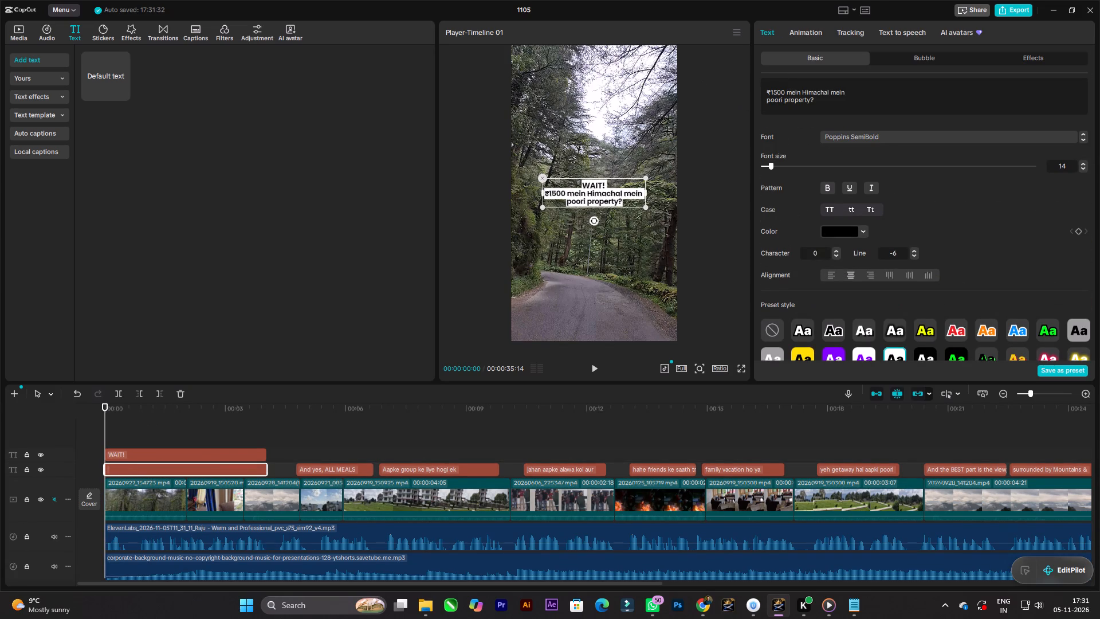
pyautogui.click(766, 88)
pyautogui.press('BackSpace')
pyautogui.press('BackSpace')
pyautogui.press('Down')
pyautogui.press('BackSpace')
pyautogui.press('BackSpace')
pyautogui.press('BackSpace')
# Reduce the upper copy of the opening caption to just "WAIT!" by removing the two "₹1500 mein Himachal mein poori property?" lines.
pyautogui.click(233, 457)
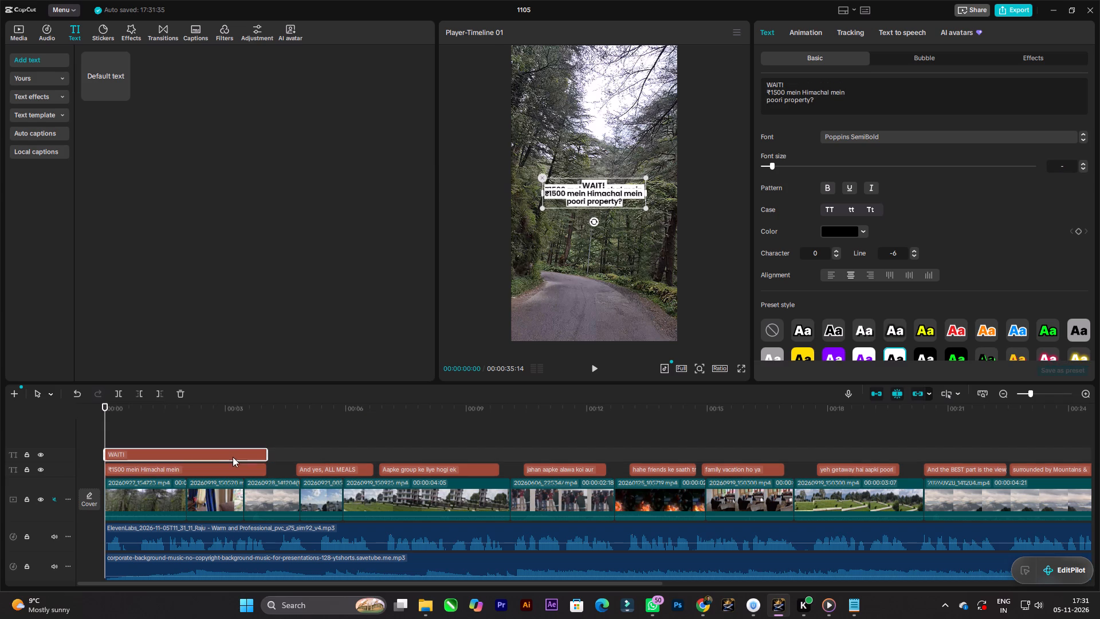
pyautogui.moveTo(825, 98); pyautogui.dragTo(714, 87)
pyautogui.press('BackSpace')
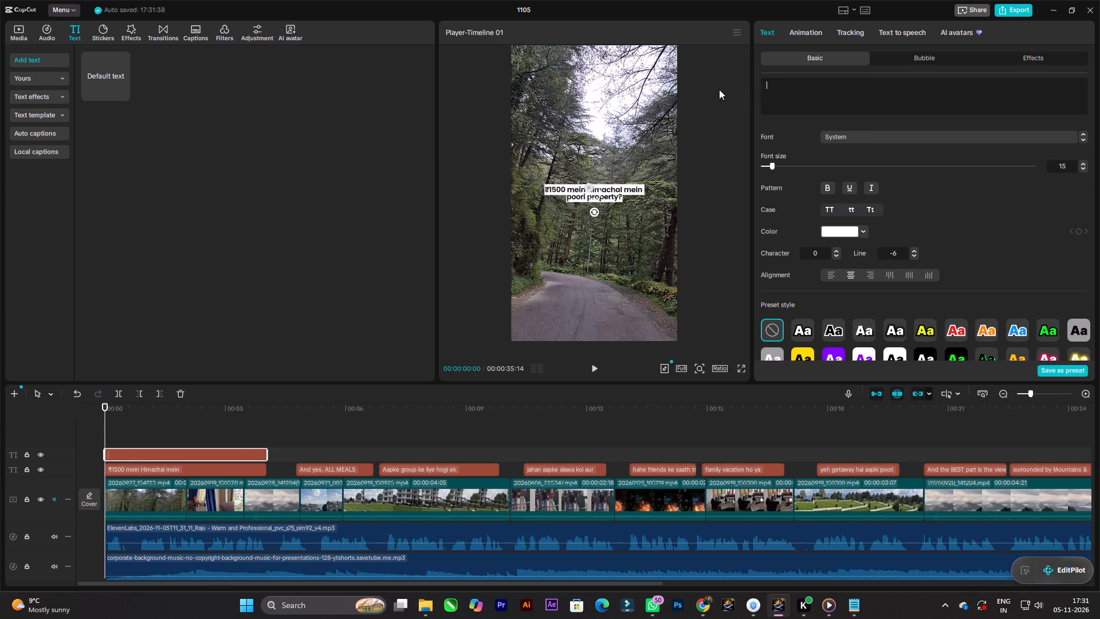
pyautogui.hotkey('ctrl', 'z')
pyautogui.click(803, 104)
pyautogui.moveTo(823, 103); pyautogui.dragTo(737, 87)
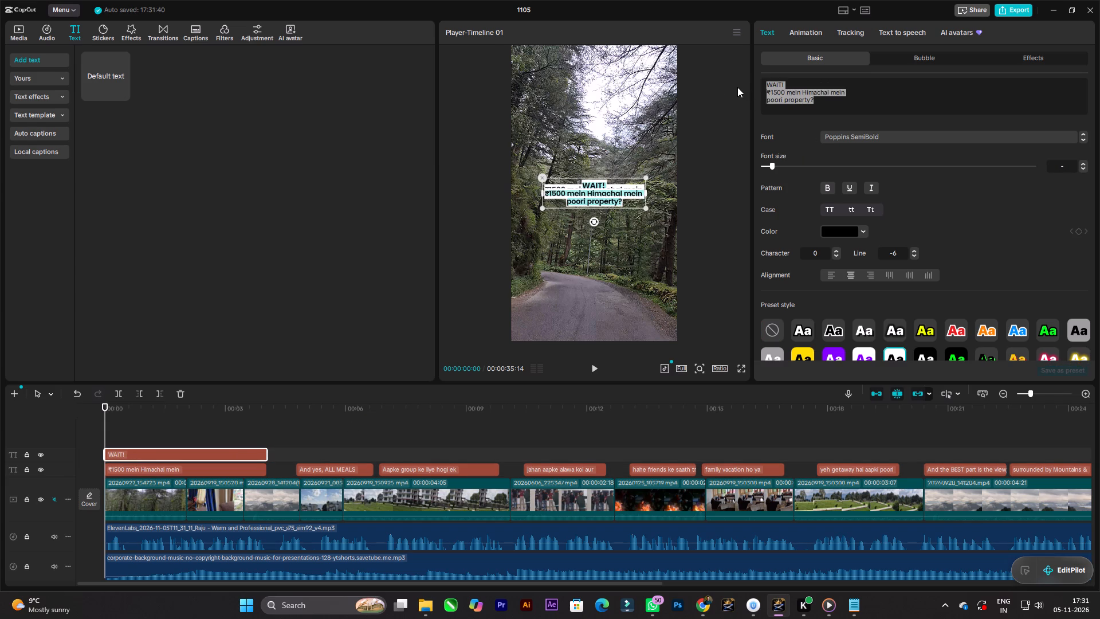
pyautogui.moveTo(737, 87); pyautogui.dragTo(733, 93)
pyautogui.press('BackSpace')
pyautogui.press('BackSpace')
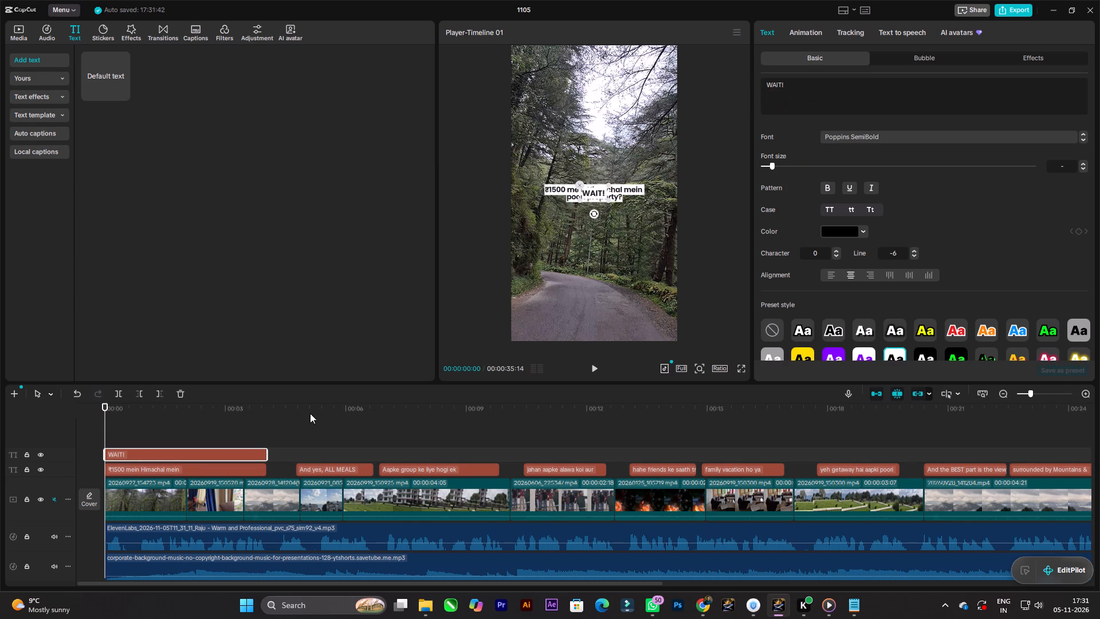
# Move the "WAIT!" text just above the "₹1500 mein Himachal mein" text, keeping it horizontally centred, and set its font size to 19.
pyautogui.click(694, 253)
pyautogui.moveTo(600, 194); pyautogui.dragTo(600, 185)
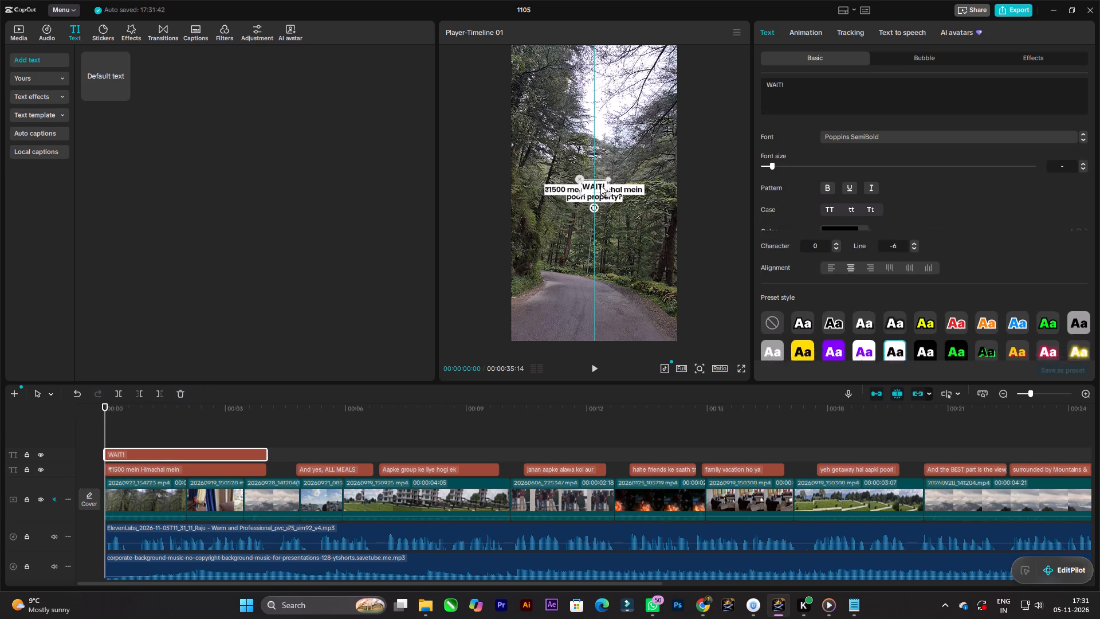
pyautogui.moveTo(600, 185); pyautogui.dragTo(600, 177)
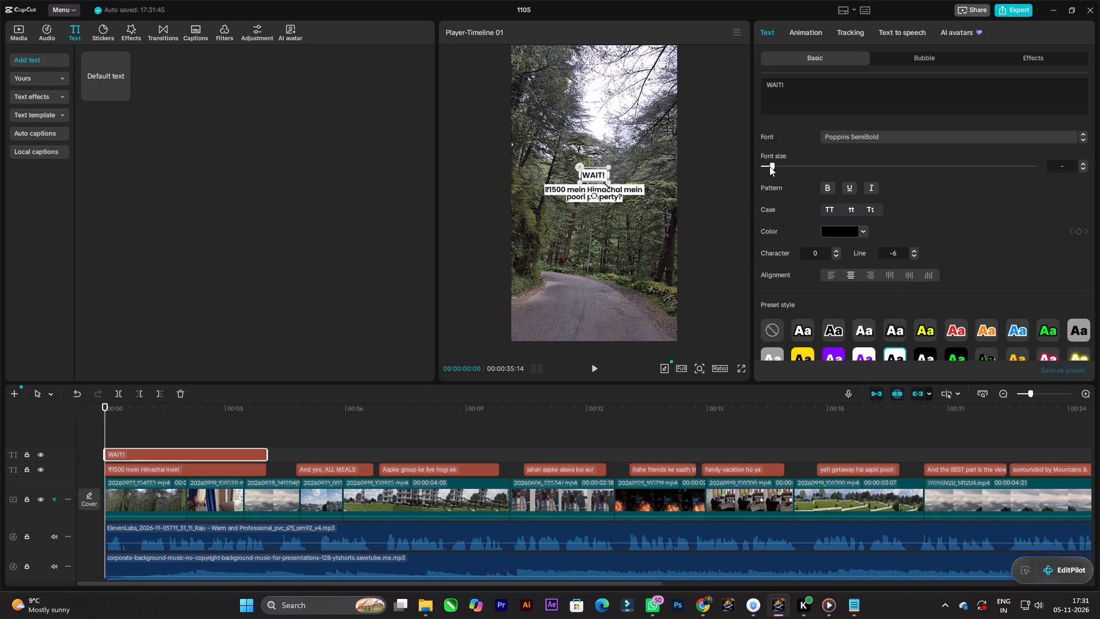
pyautogui.click(772, 166)
pyautogui.click(697, 179)
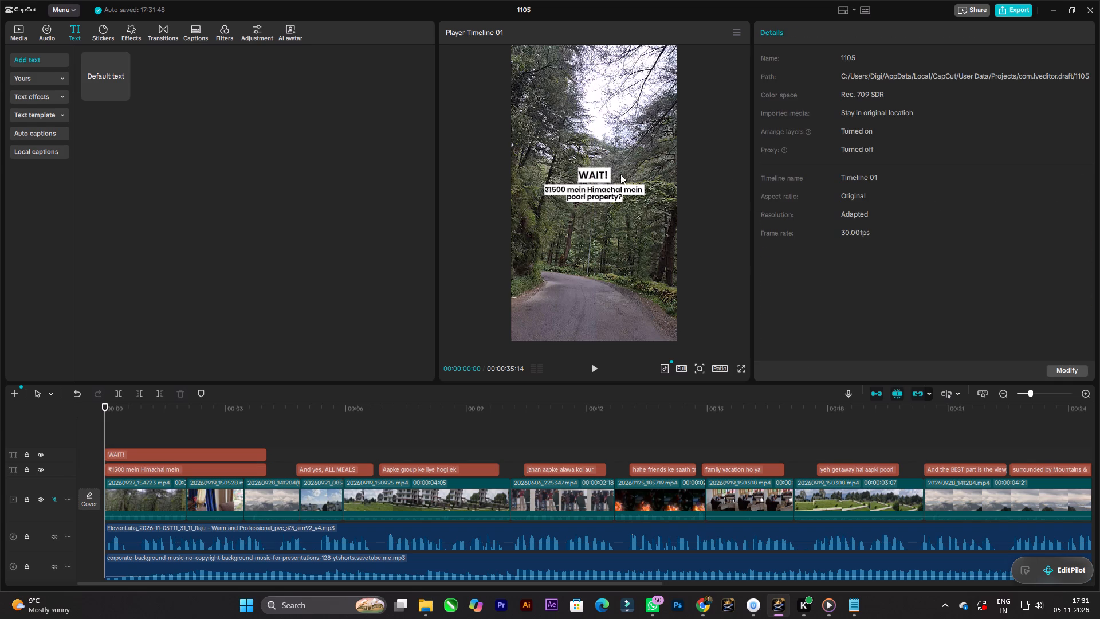
# Play the opening and trim the start of the "₹1500 mein Himachal mein" caption to about 1 second, matching the voiceover.
pyautogui.click(603, 174)
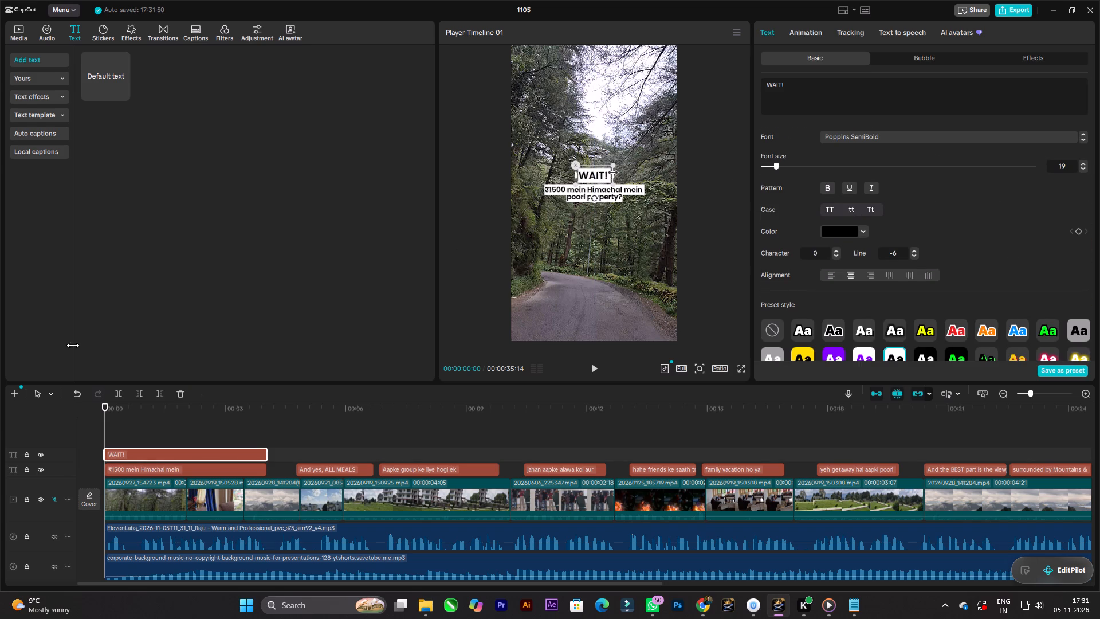
pyautogui.moveTo(106, 410); pyautogui.dragTo(69, 412)
pyautogui.press('space')
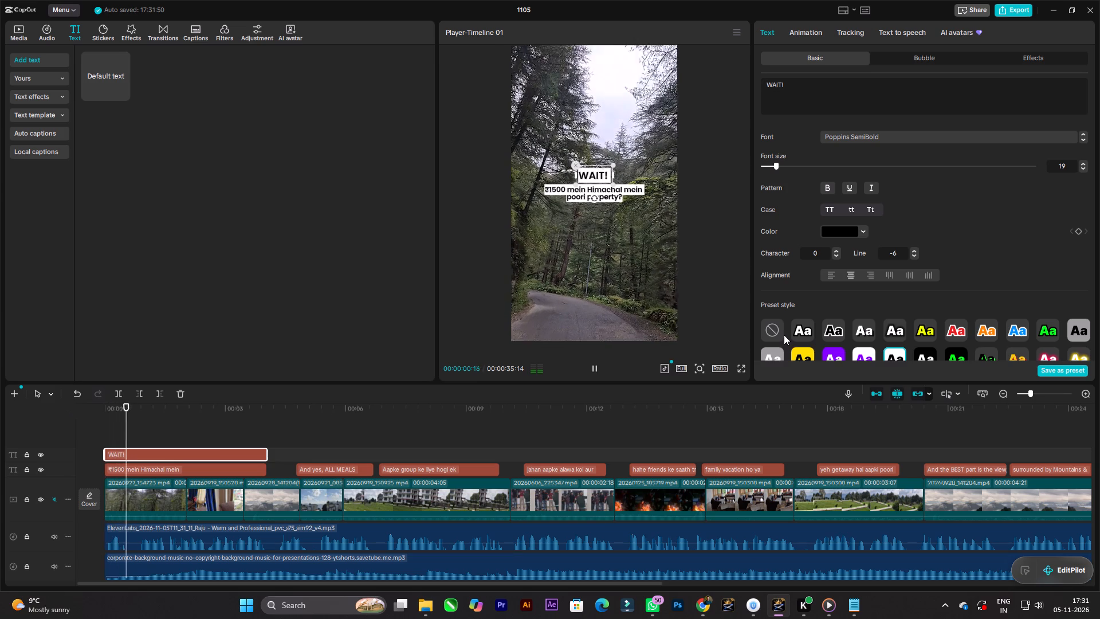
pyautogui.press('space')
pyautogui.click(133, 470)
pyautogui.press('space')
pyautogui.press('space')
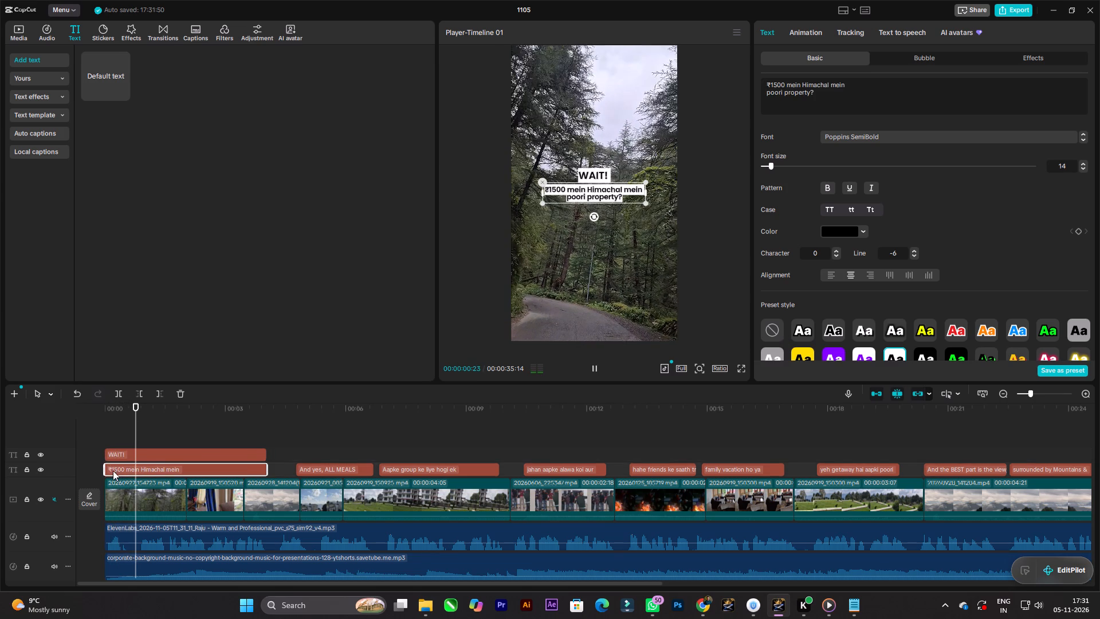
pyautogui.click(109, 471)
pyautogui.moveTo(105, 471); pyautogui.dragTo(144, 471)
pyautogui.press('space')
pyautogui.press('space')
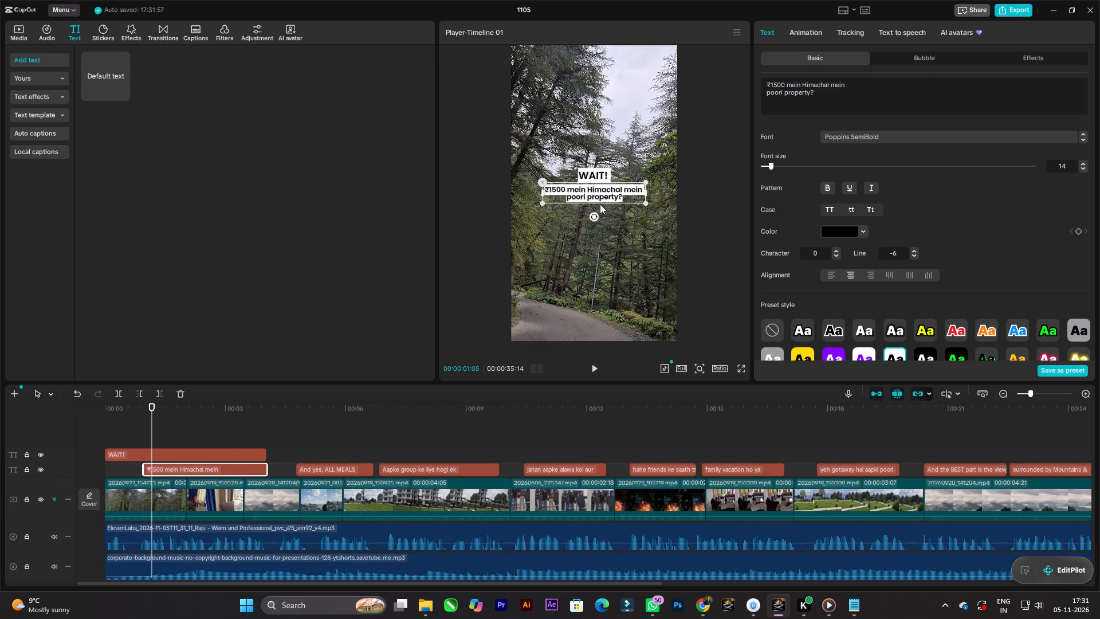
# Try the "Parti...rance" entrance animation on the "WAIT!" caption, replace it with Fade In, and play each from the start.
pyautogui.click(595, 173)
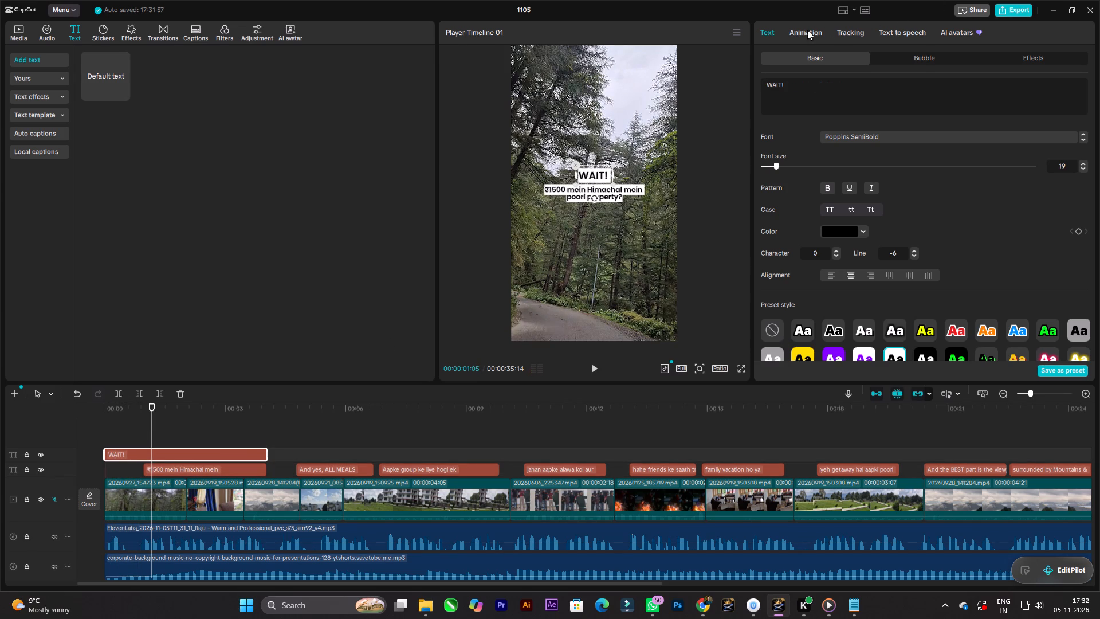
pyautogui.click(807, 31)
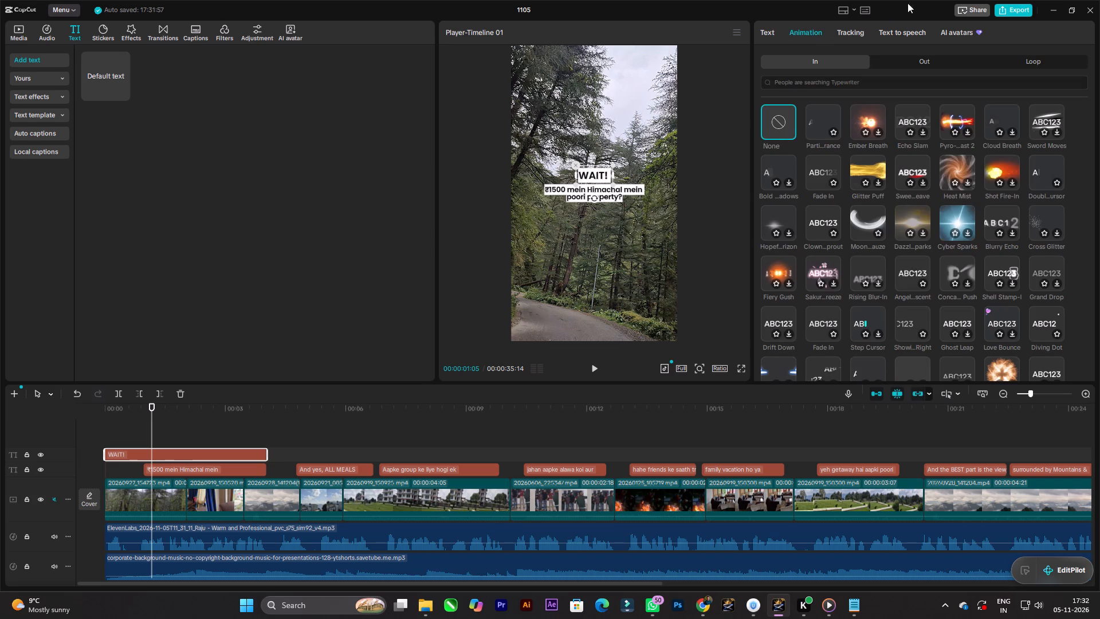
pyautogui.click(819, 119)
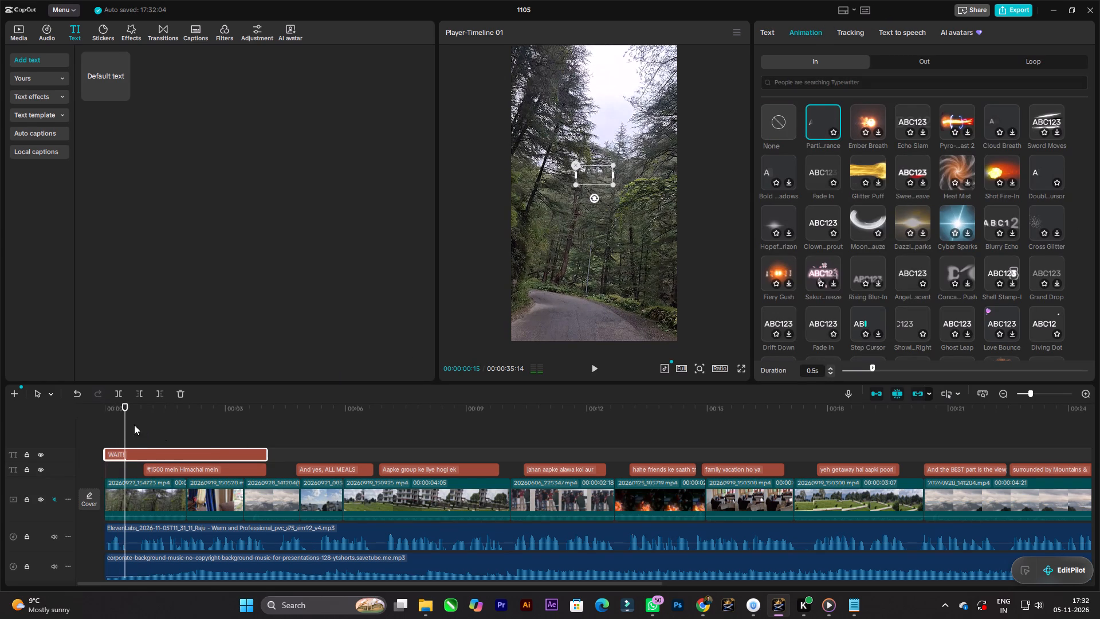
pyautogui.moveTo(124, 422); pyautogui.dragTo(3, 420)
pyautogui.press('space')
pyautogui.press('space')
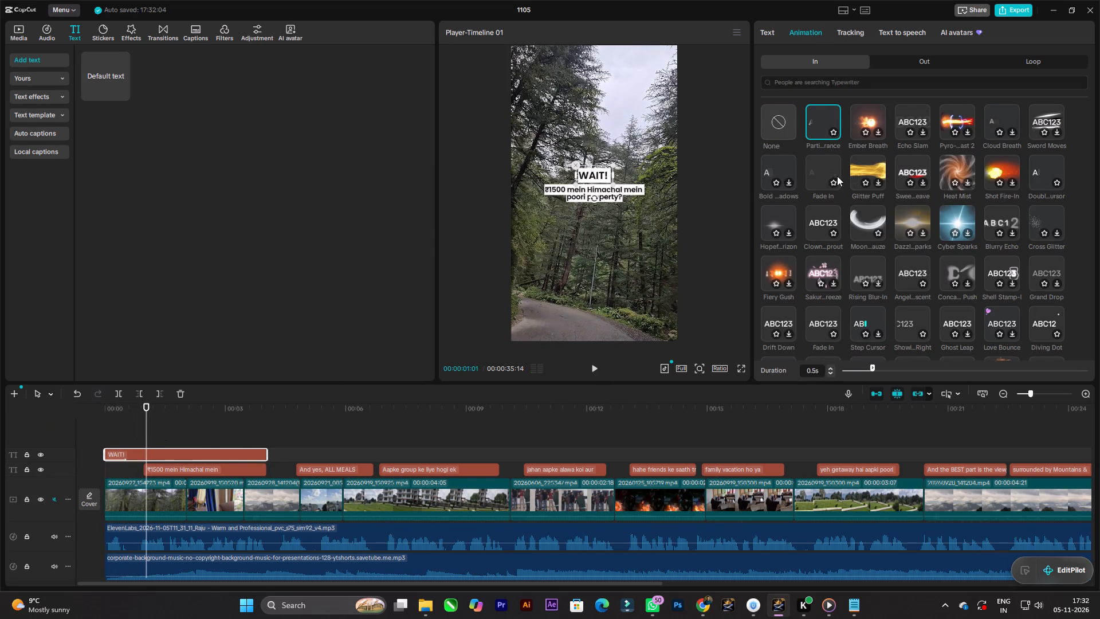
pyautogui.click(825, 171)
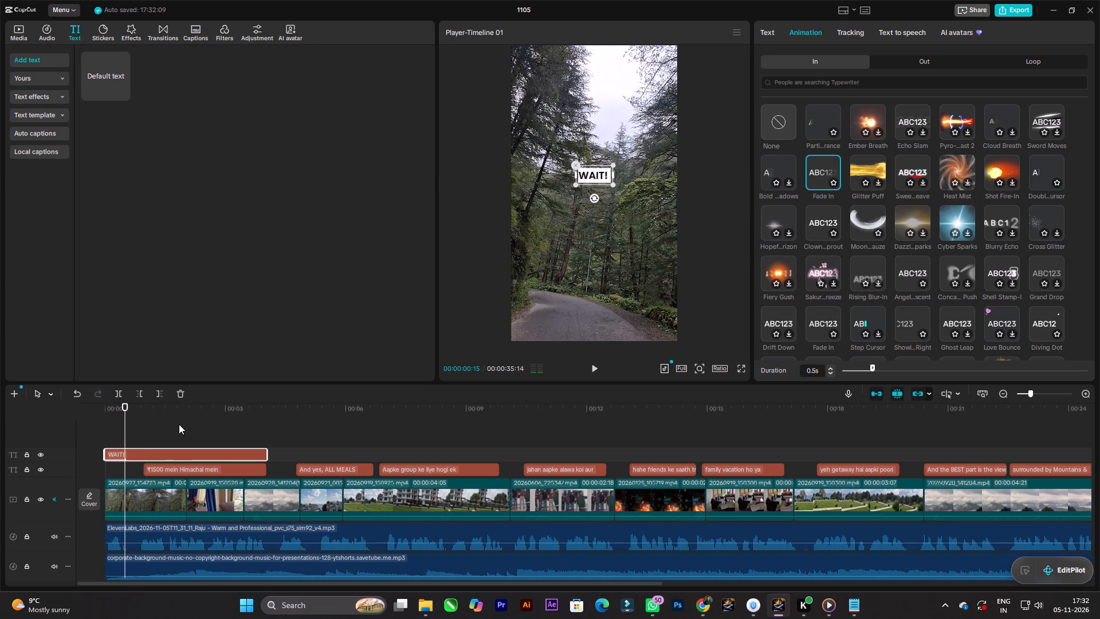
pyautogui.moveTo(125, 410); pyautogui.dragTo(36, 397)
pyautogui.press('space')
pyautogui.press('space')
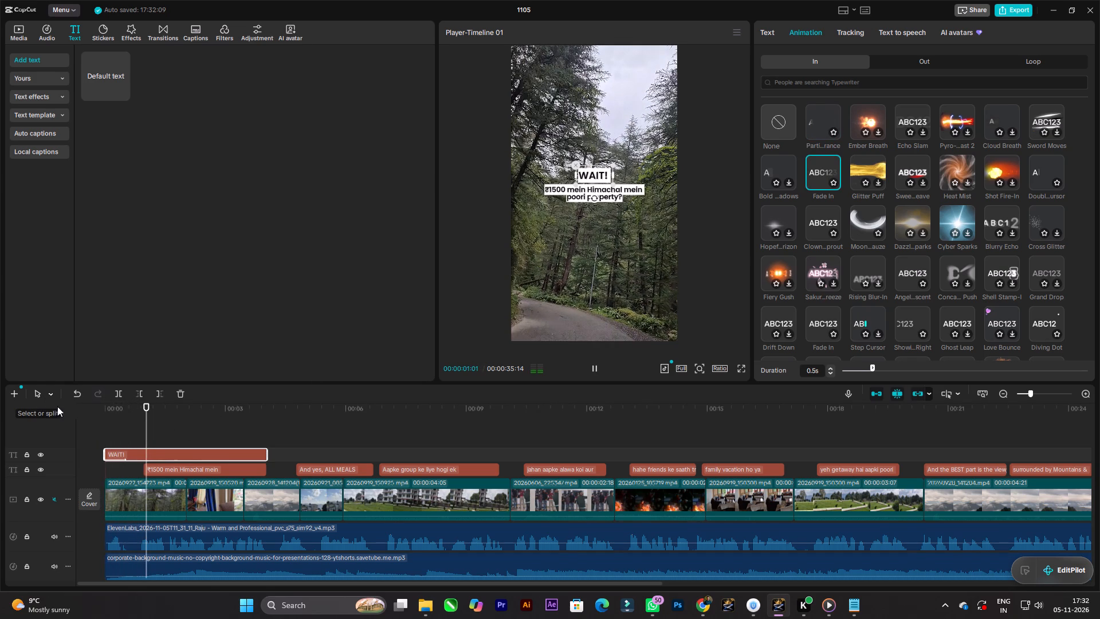
# Apply the "Angel...scent" entrance animation to the "₹1500 mein Himachal mein" caption and preview it.
pyautogui.click(180, 468)
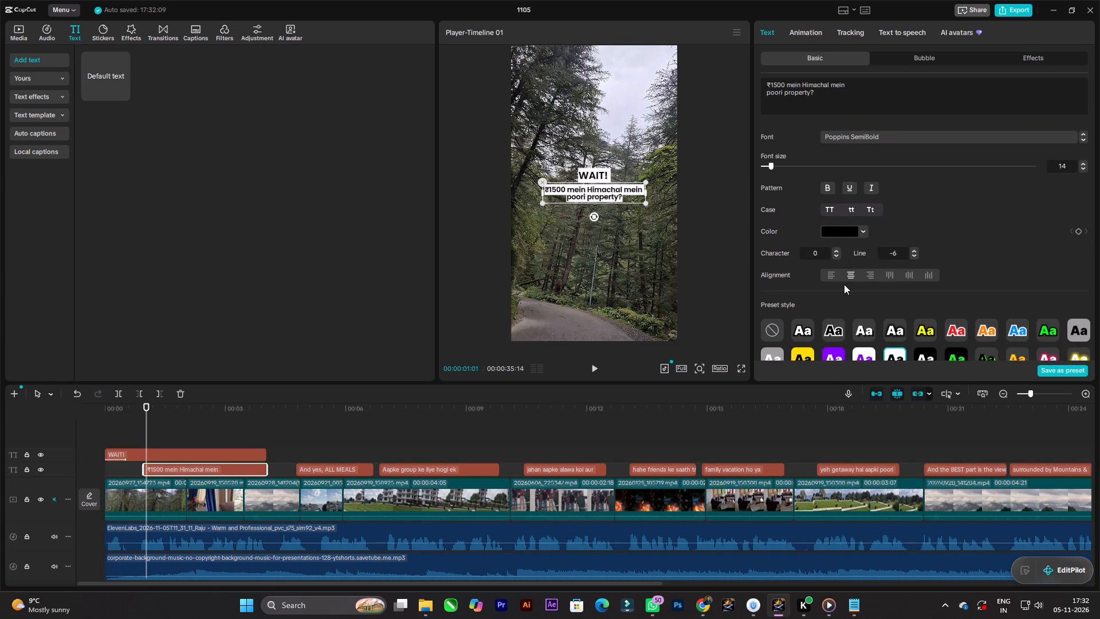
pyautogui.click(803, 28)
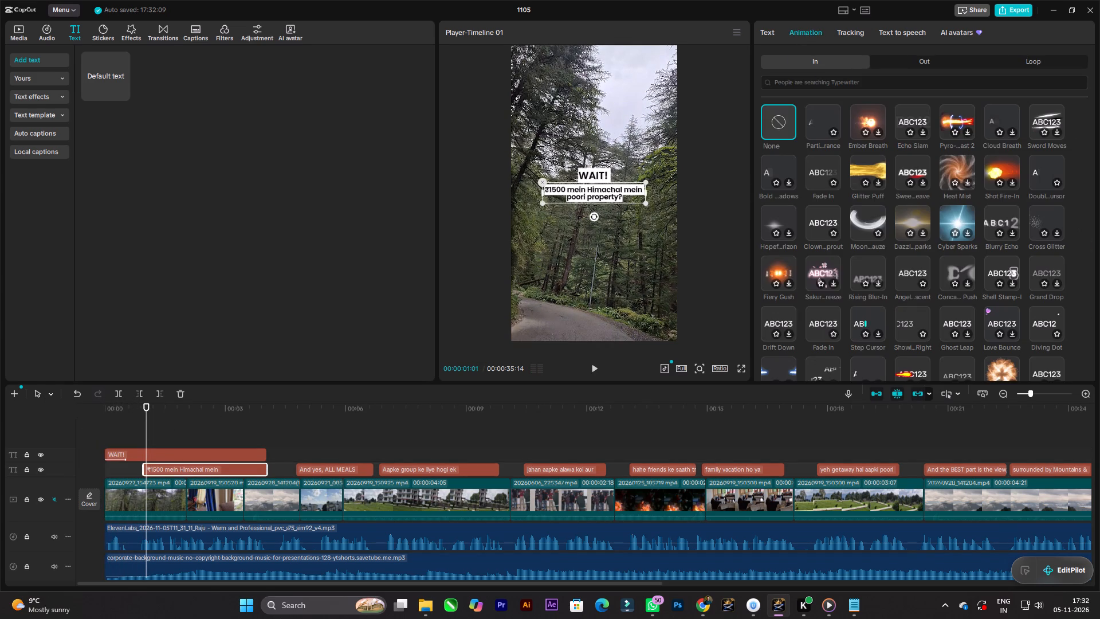
pyautogui.click(915, 269)
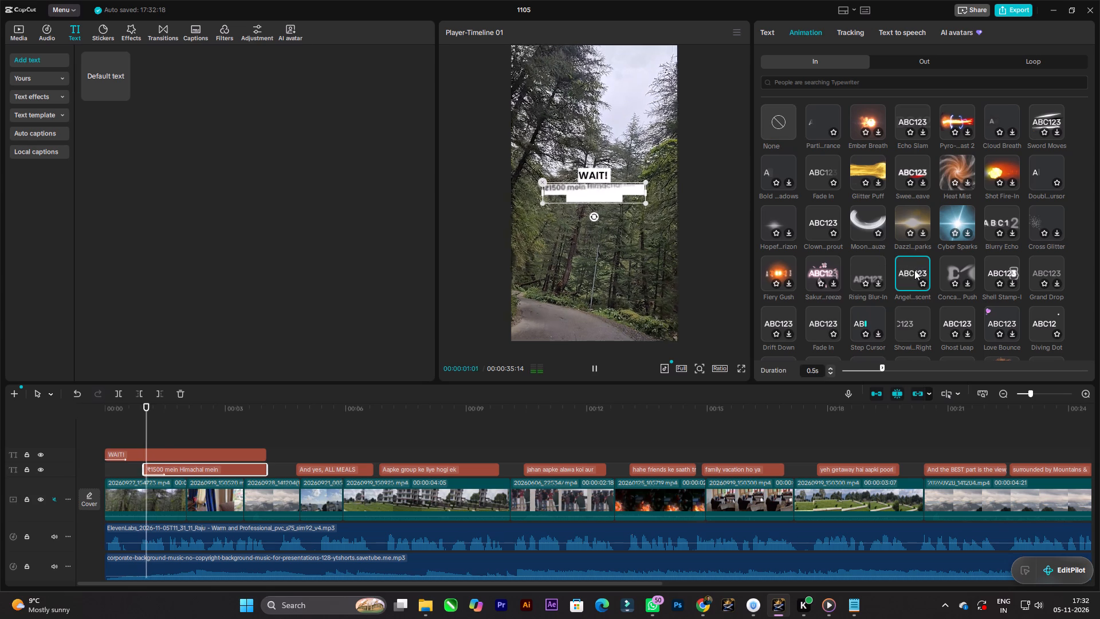
pyautogui.press('space')
pyautogui.press('space')
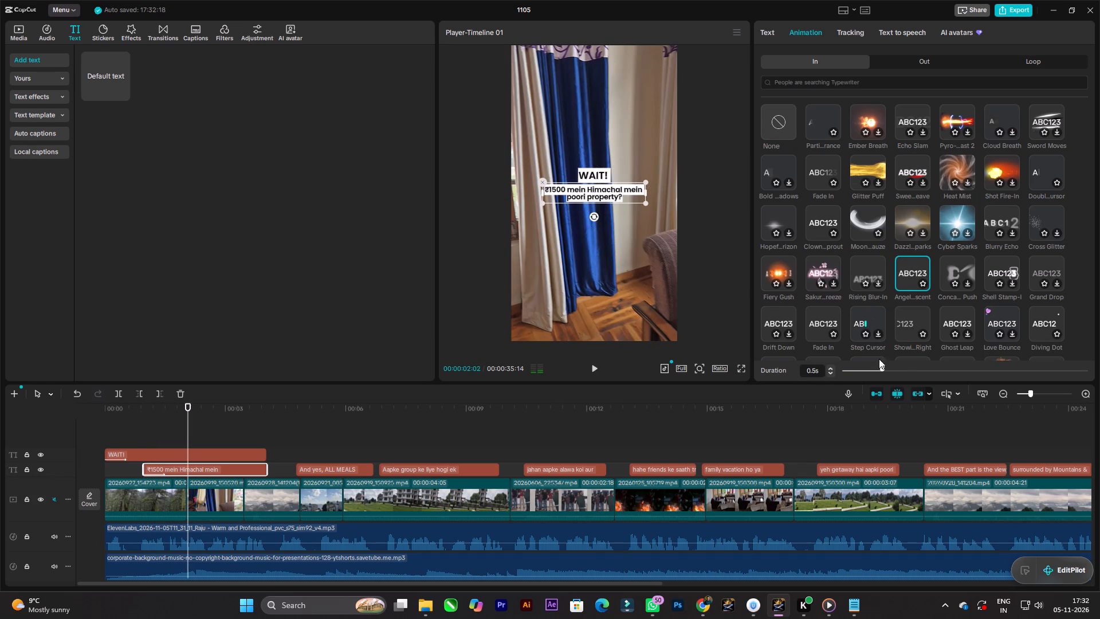
# Lengthen the entrance animation of the "₹1500 mein Himachal mein" caption to 0.7 s, extend it to 1.4 s, and play the opening.
pyautogui.click(900, 371)
pyautogui.press('space')
pyautogui.press('space')
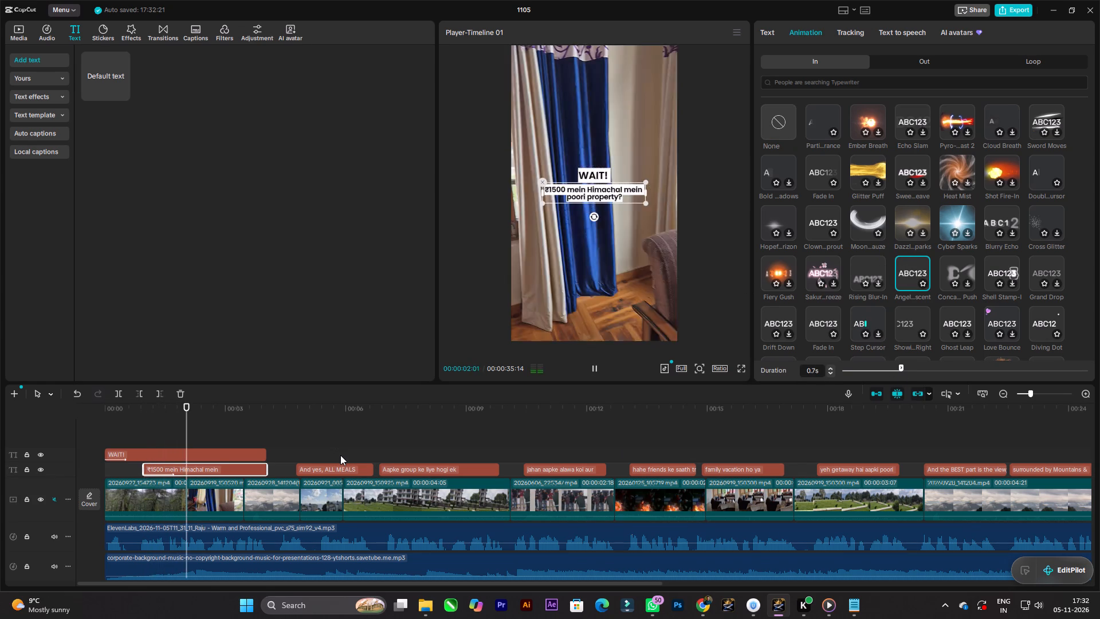
pyautogui.press('space')
pyautogui.click(951, 371)
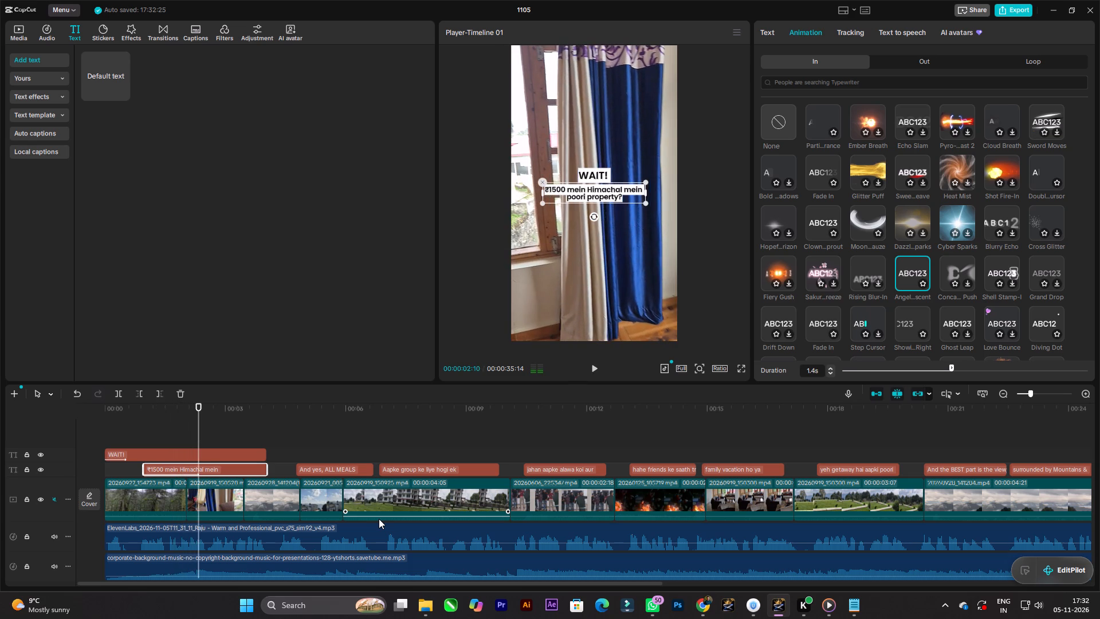
pyautogui.press('space')
pyautogui.press('space')
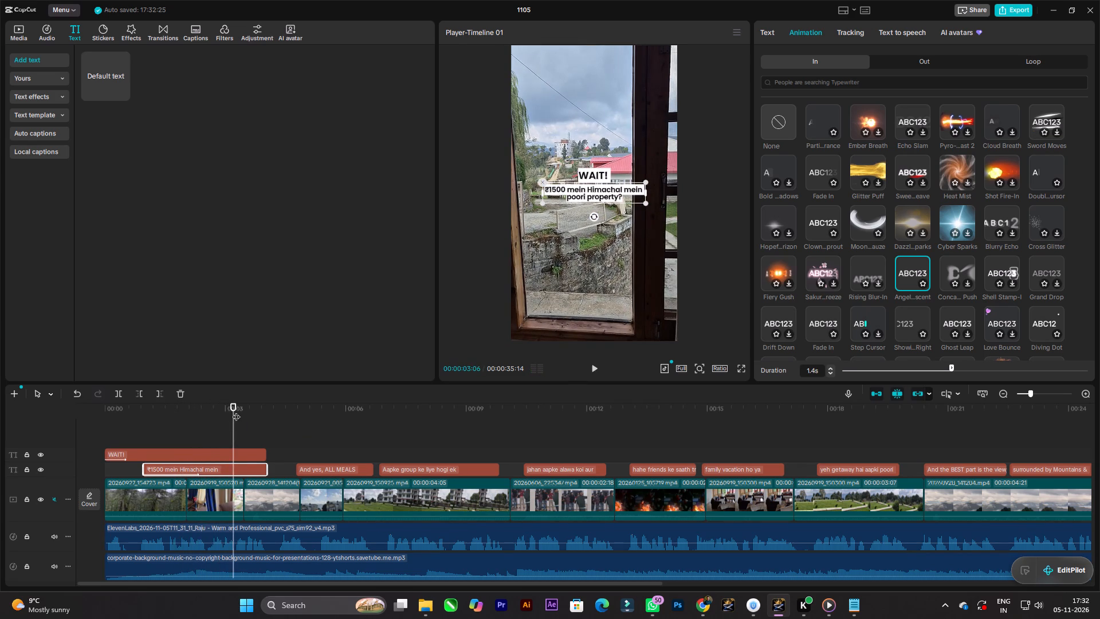
pyautogui.moveTo(229, 408); pyautogui.dragTo(25, 394)
pyautogui.press('space')
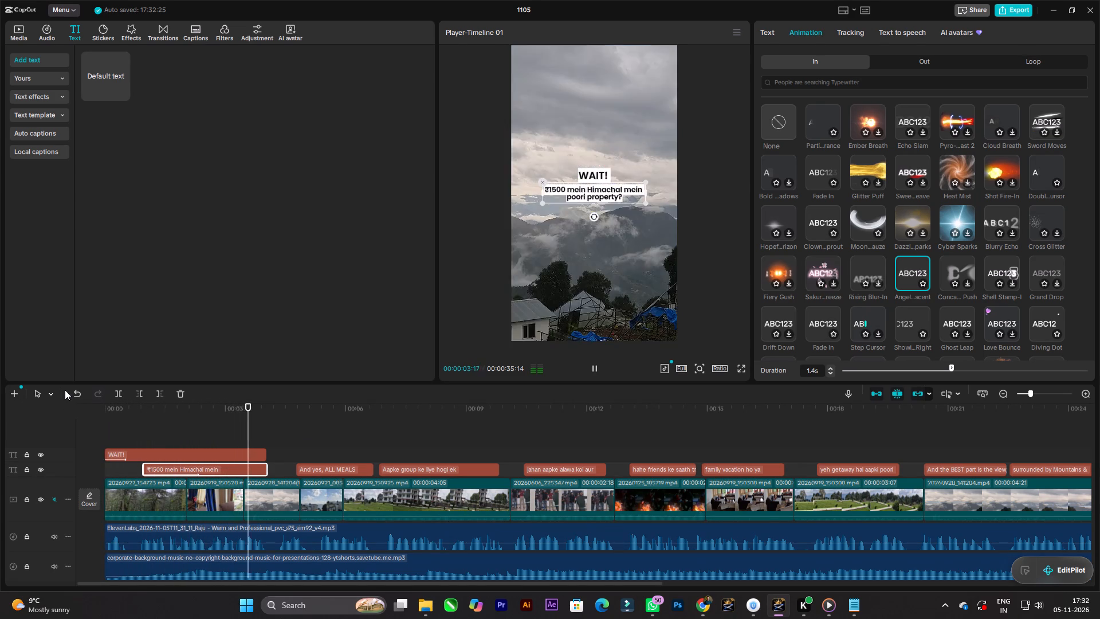
pyautogui.press('space')
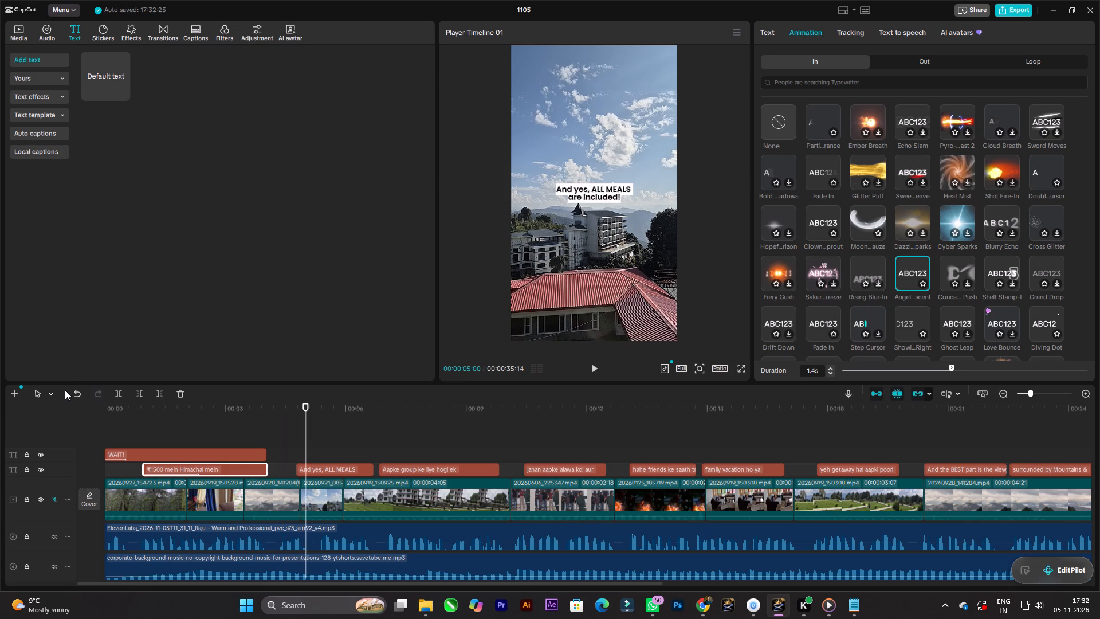
# Apply the Scrub In entrance animation to the "And yes, ALL MEALS are included!" caption with a duration of 0.8 s.
pyautogui.click(335, 467)
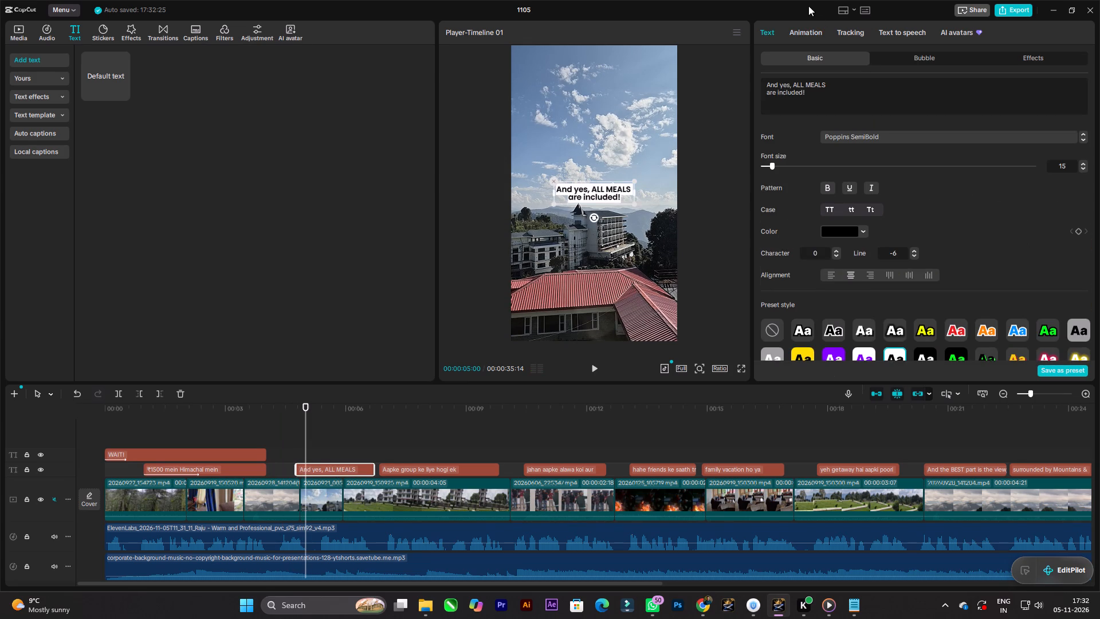
pyautogui.click(806, 29)
pyautogui.scroll(-2, 918, 260)
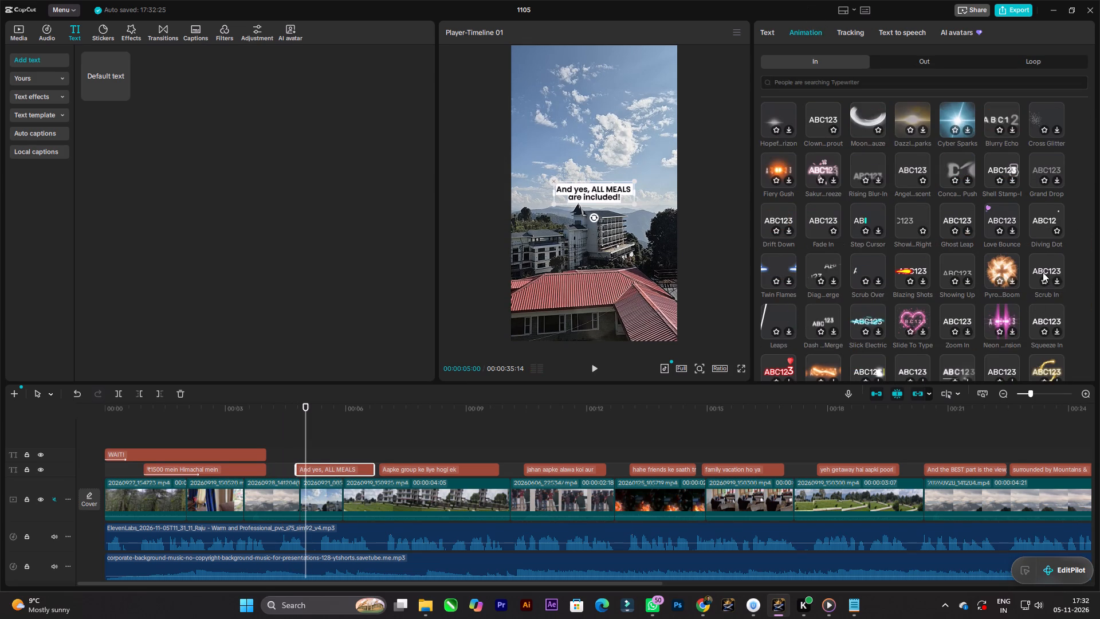
pyautogui.click(1043, 265)
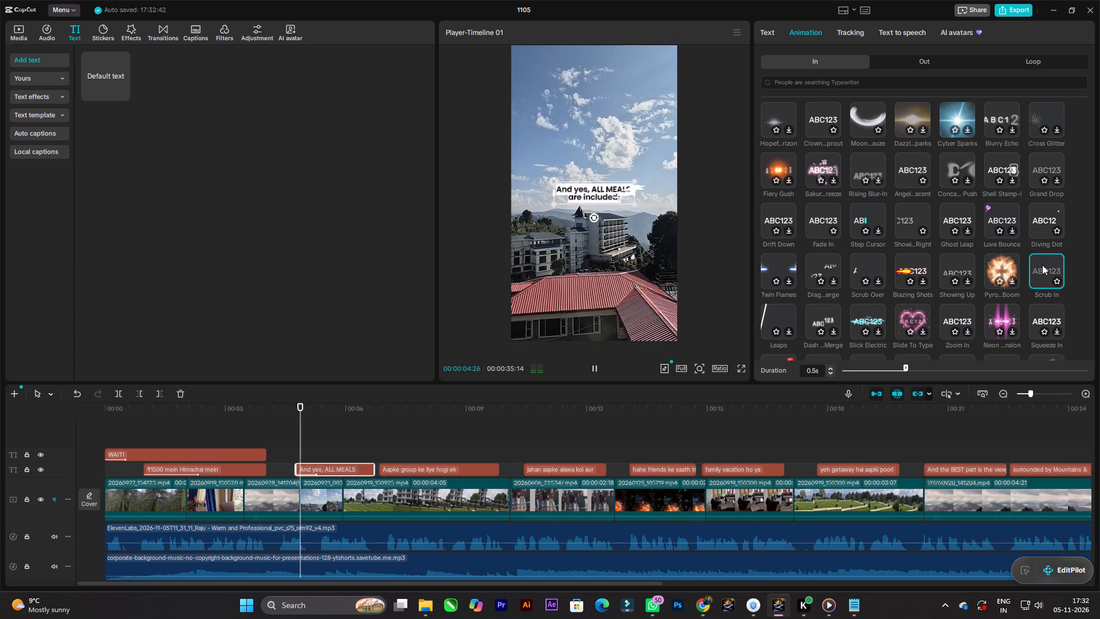
pyautogui.click(940, 369)
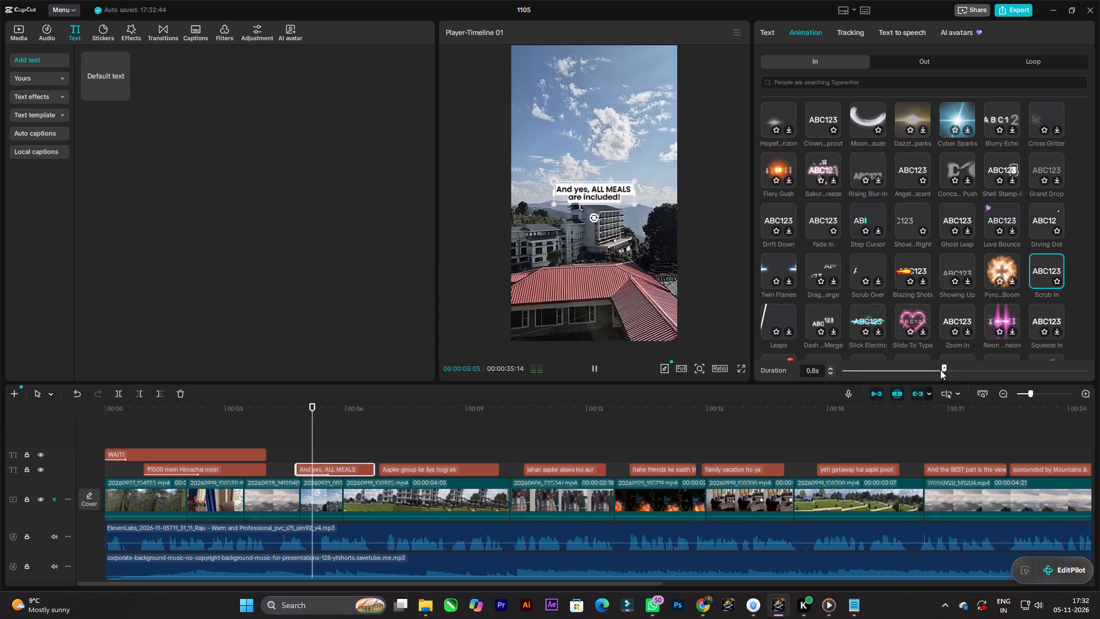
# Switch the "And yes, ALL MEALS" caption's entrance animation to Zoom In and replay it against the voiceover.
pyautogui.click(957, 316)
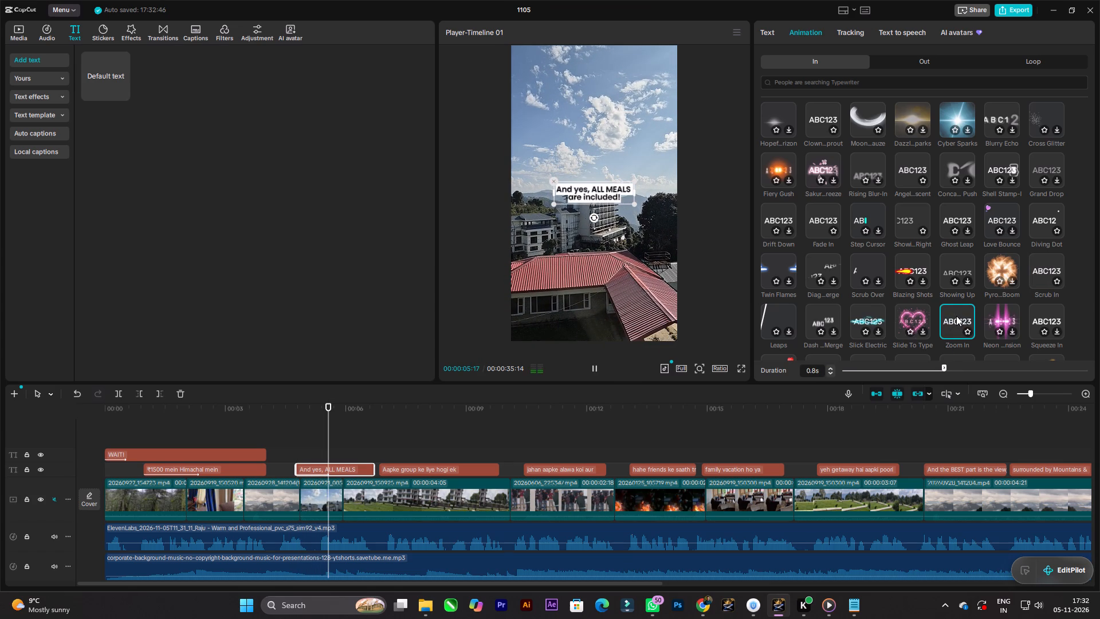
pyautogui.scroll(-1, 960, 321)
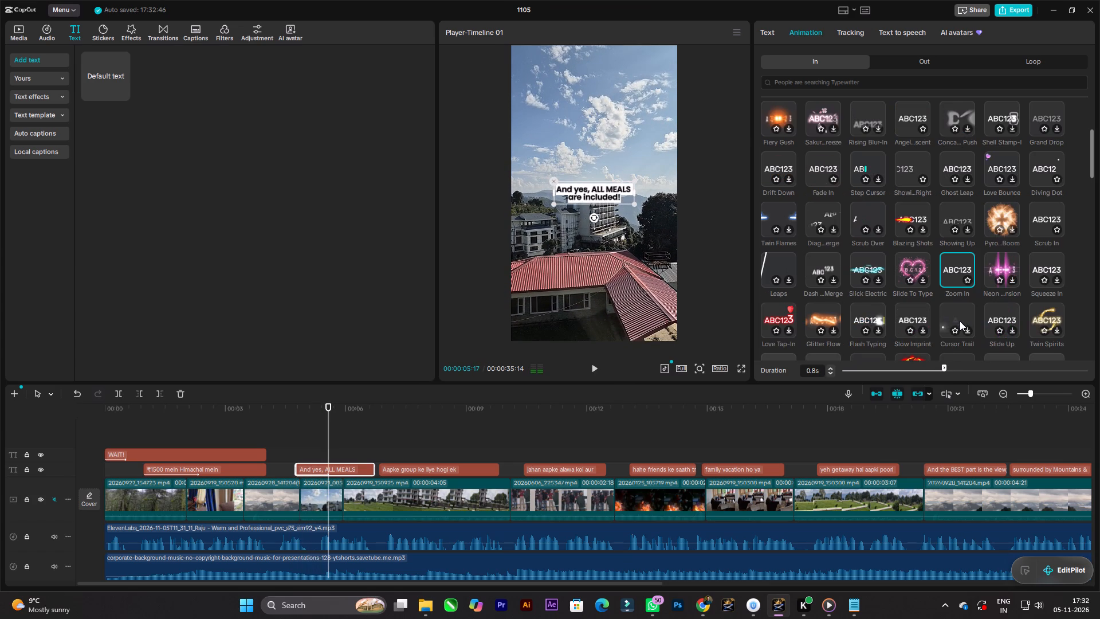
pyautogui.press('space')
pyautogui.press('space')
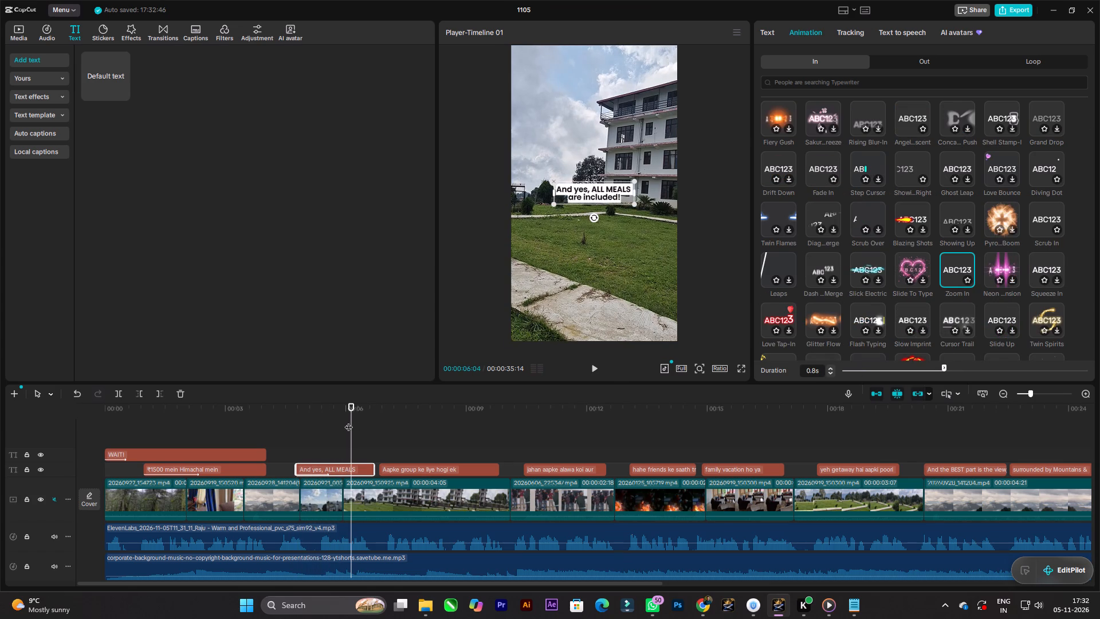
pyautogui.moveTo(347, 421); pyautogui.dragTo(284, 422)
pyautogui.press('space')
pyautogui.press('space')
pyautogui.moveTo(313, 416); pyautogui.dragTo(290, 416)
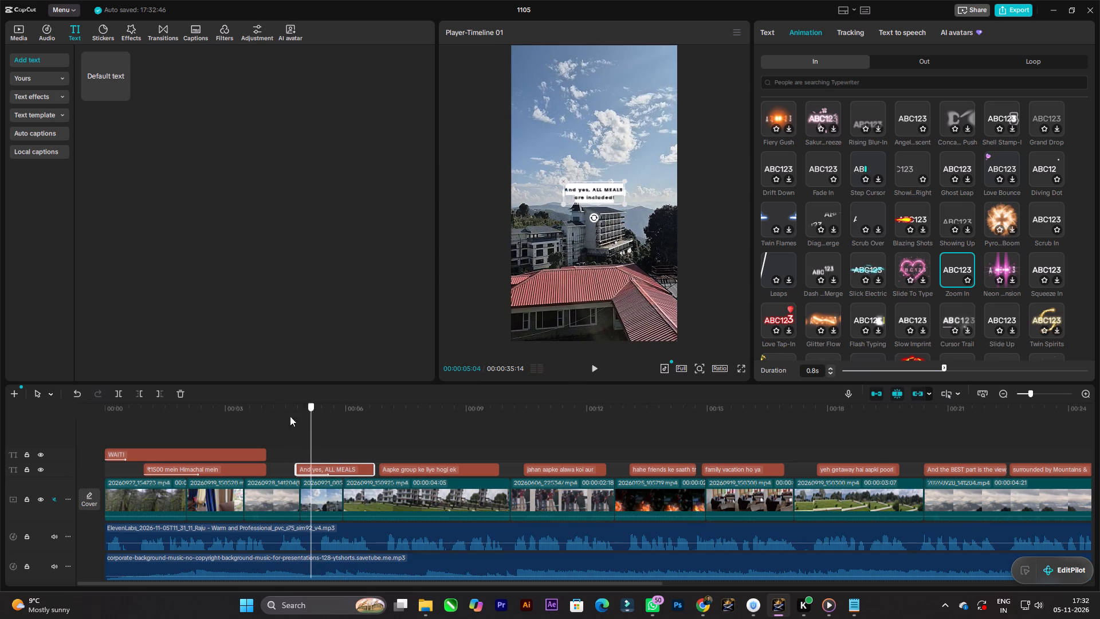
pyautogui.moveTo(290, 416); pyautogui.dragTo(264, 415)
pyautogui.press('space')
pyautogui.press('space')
# Extend the start of the "And yes, ALL MEALS" caption earlier to about 00:00:04:16 and play it back.
pyautogui.moveTo(296, 468); pyautogui.dragTo(286, 468)
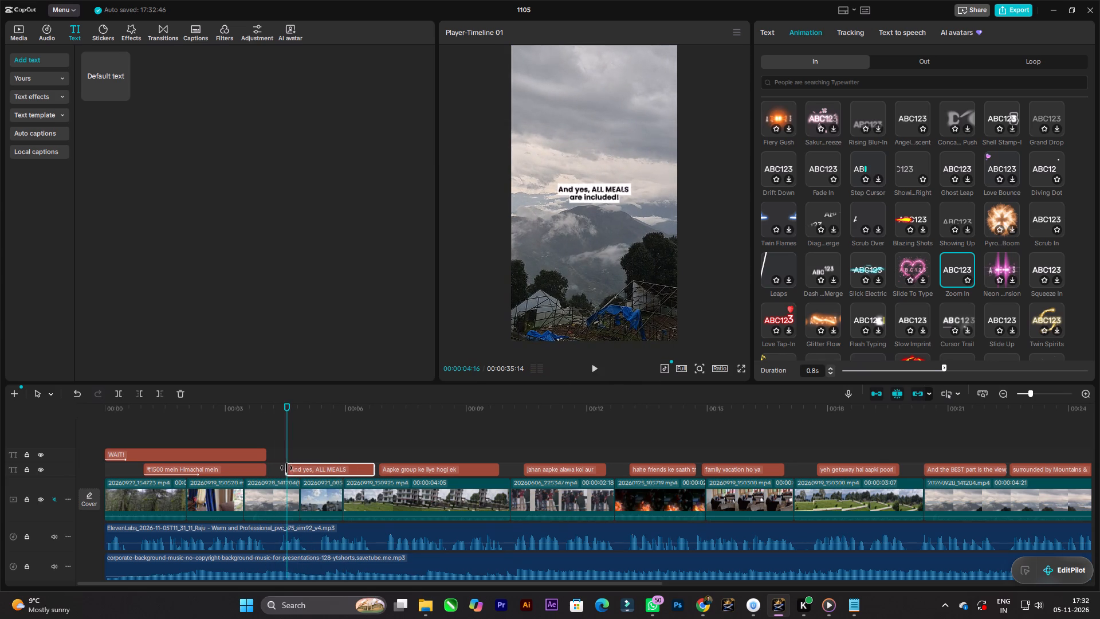
pyautogui.moveTo(286, 468); pyautogui.dragTo(286, 468)
pyautogui.moveTo(286, 435); pyautogui.dragTo(231, 427)
pyautogui.press('space')
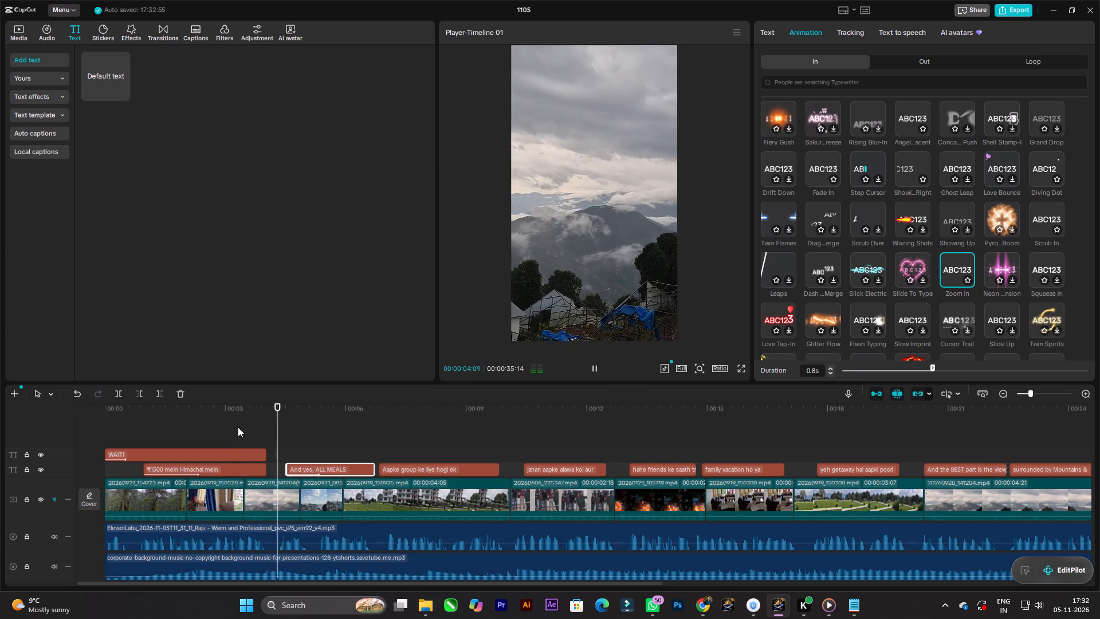
pyautogui.press('space')
# Try Slow Imprint and Rise Together on the "And yes, ALL MEALS" caption, settle on the Slide Left entrance animation, and play it.
pyautogui.scroll(-2, 921, 279)
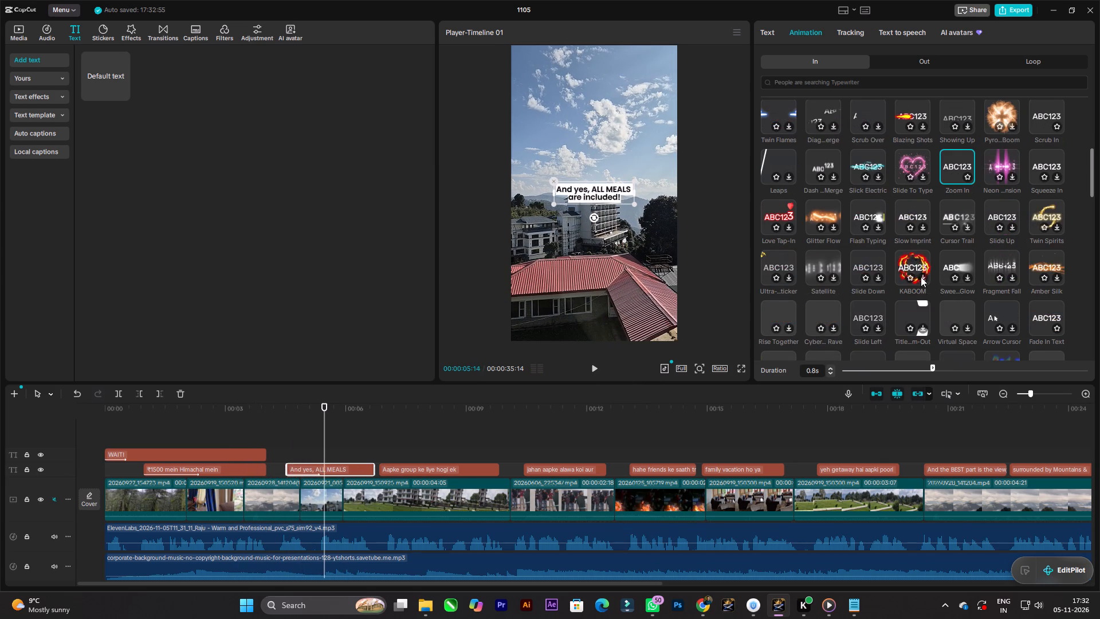
pyautogui.click(916, 209)
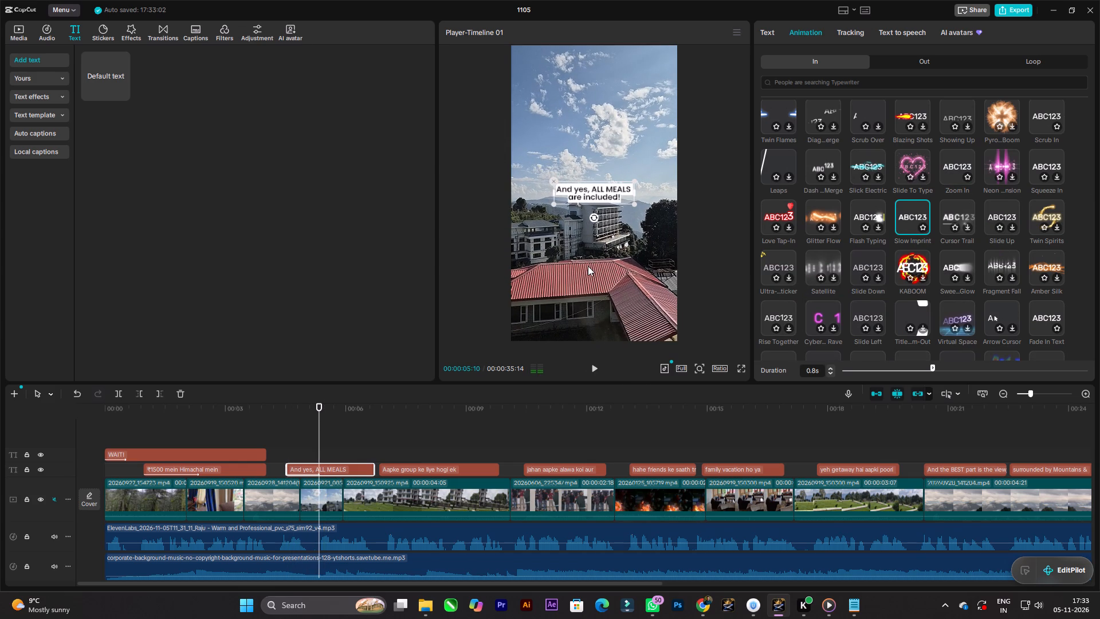
pyautogui.click(775, 314)
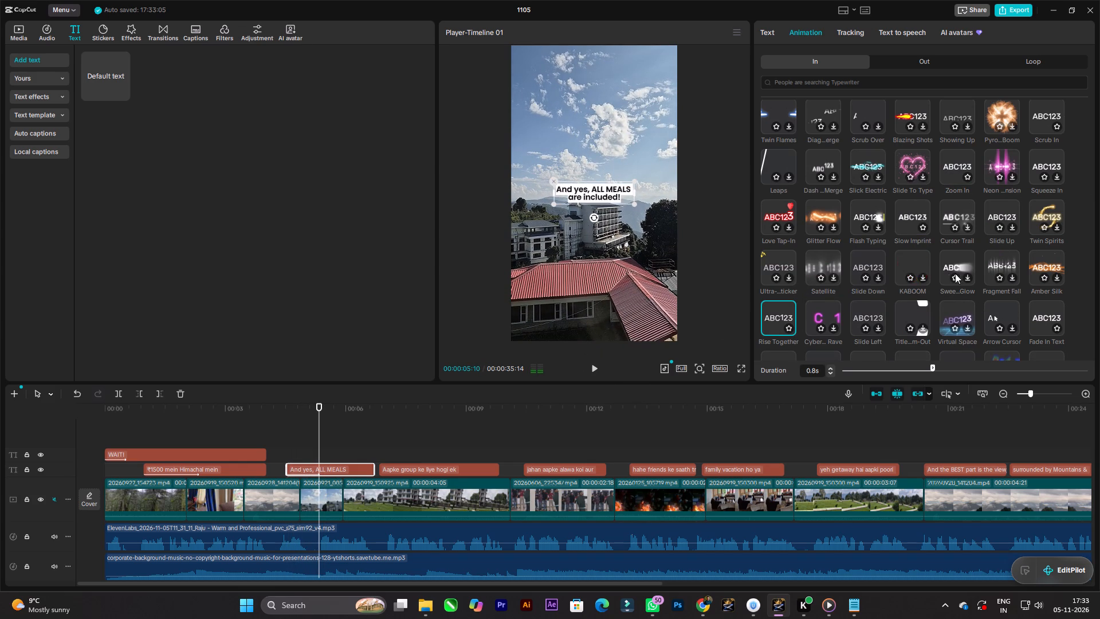
pyautogui.click(865, 311)
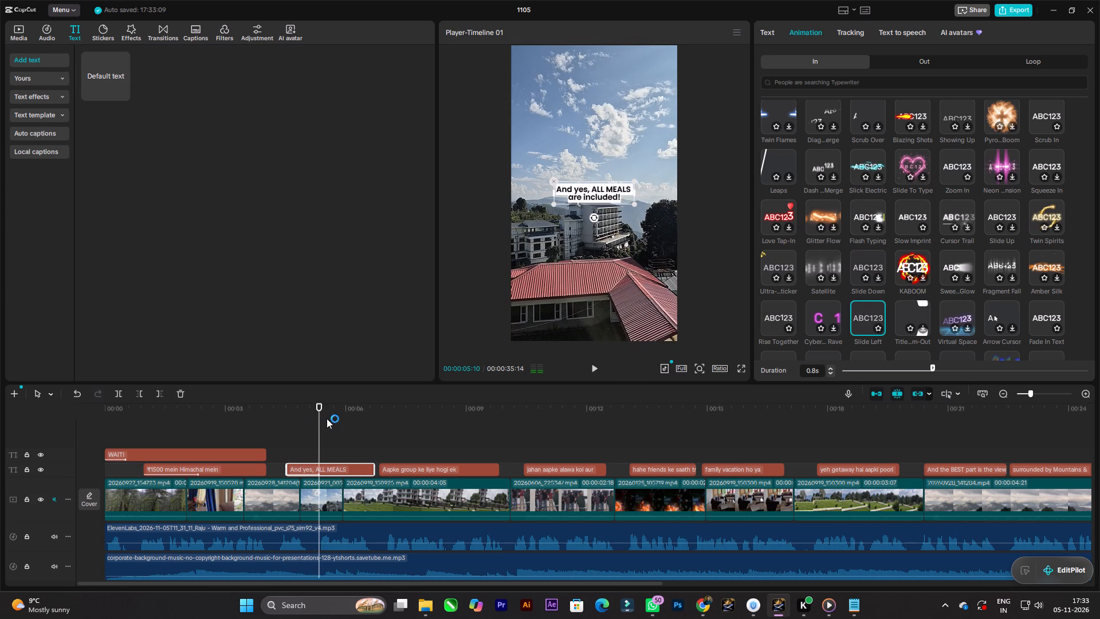
pyautogui.moveTo(317, 417); pyautogui.dragTo(265, 412)
pyautogui.press('space')
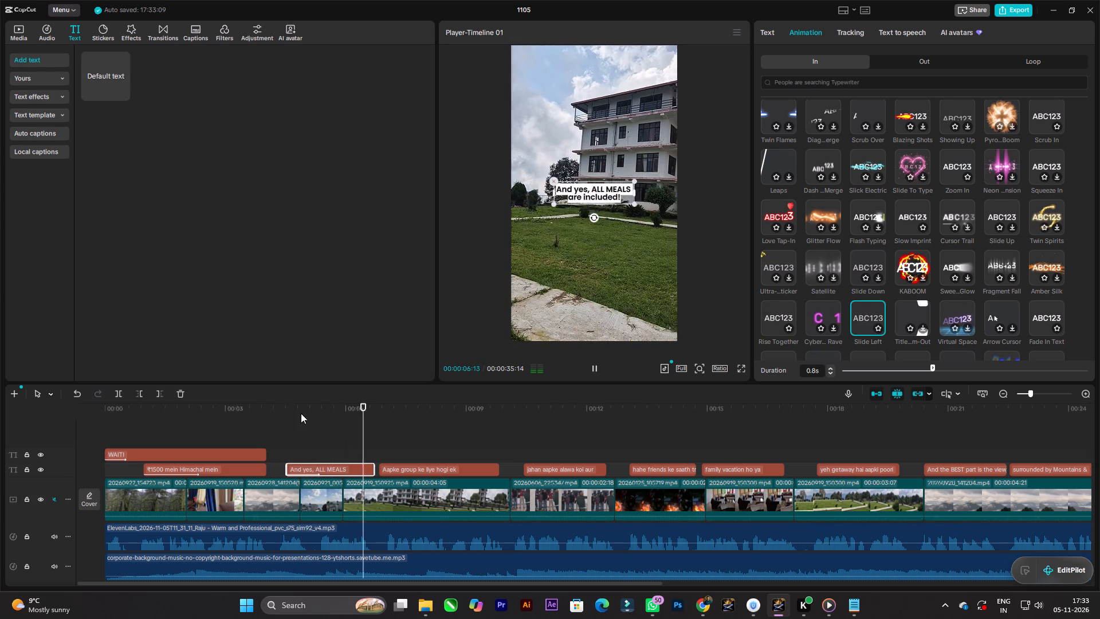
pyautogui.press('space')
# Apply the "Blur...rance" entrance animation to the "Aapke group ke liye hogi ek poori private property," caption.
pyautogui.click(428, 472)
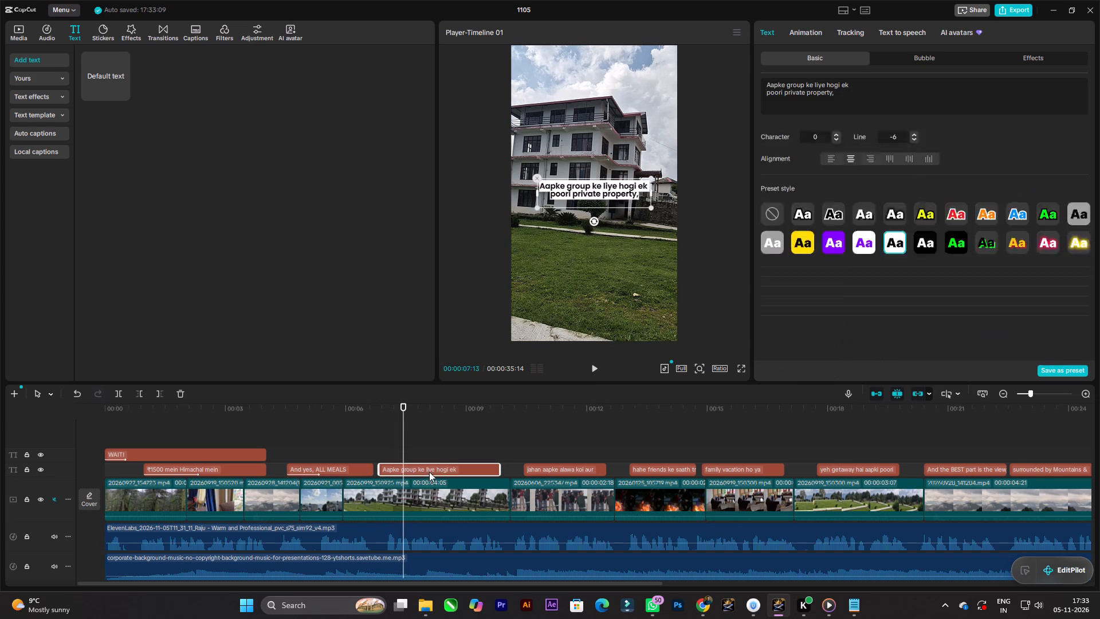
pyautogui.scroll(-1, 999, 273)
pyautogui.click(811, 31)
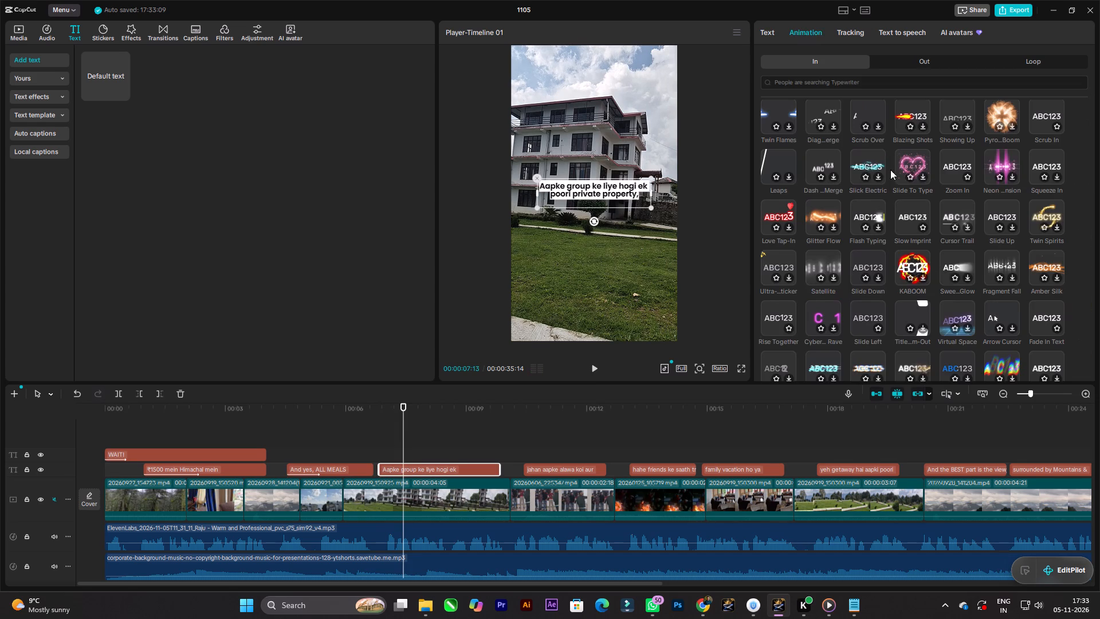
pyautogui.scroll(-1, 987, 323)
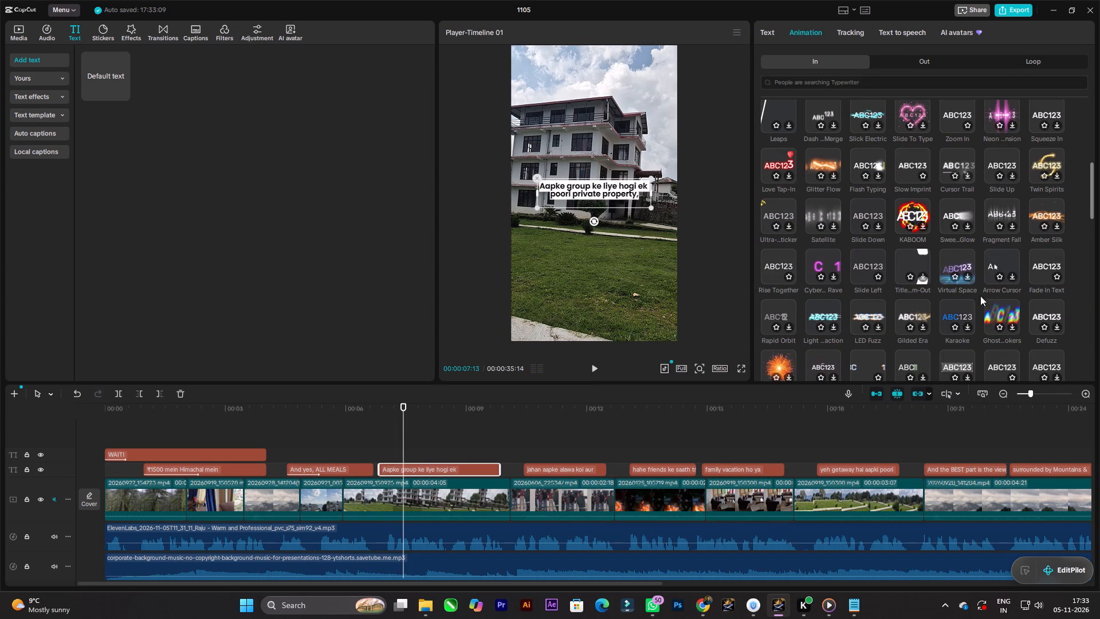
pyautogui.scroll(-1, 972, 315)
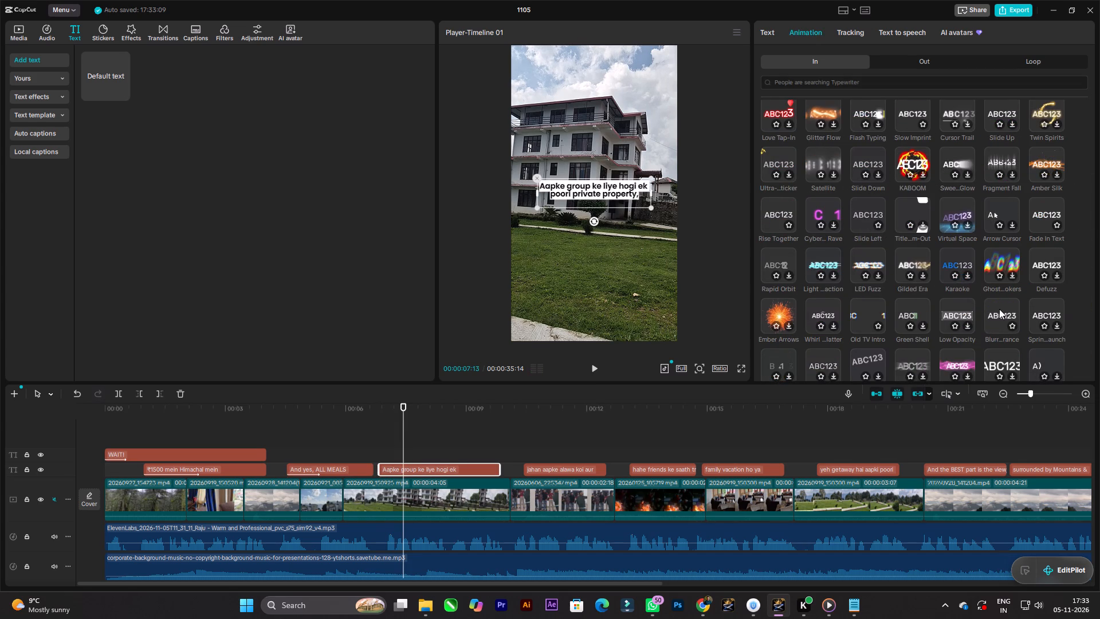
pyautogui.click(999, 309)
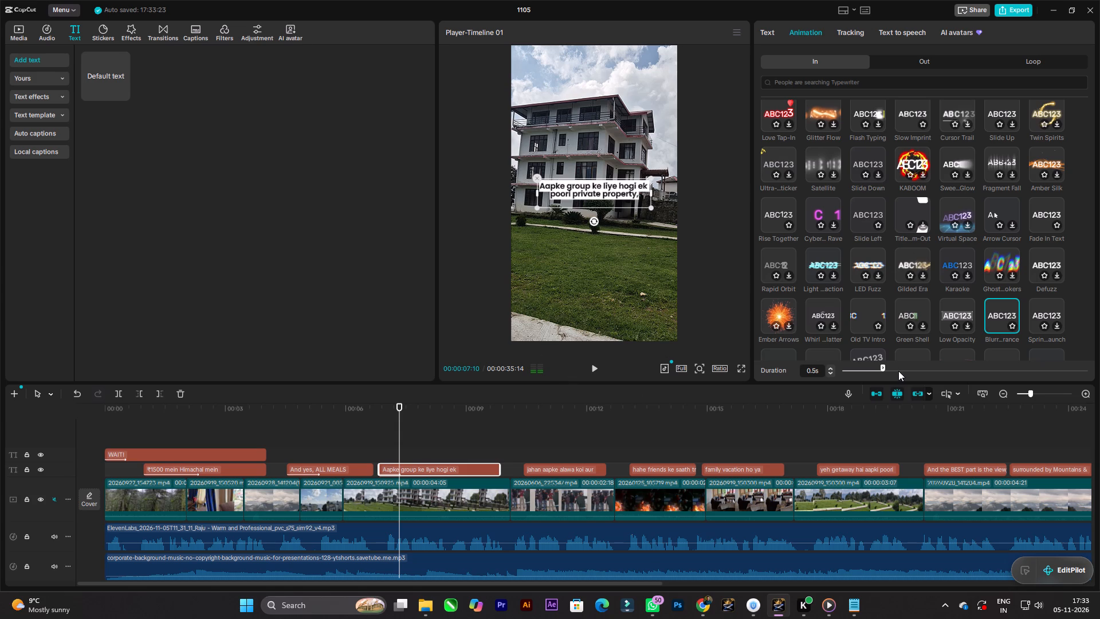
# Set the entrance animation duration of the "Aapke group ke liye hogi ek poori private property," caption to 0.7 s and play it back.
pyautogui.click(897, 371)
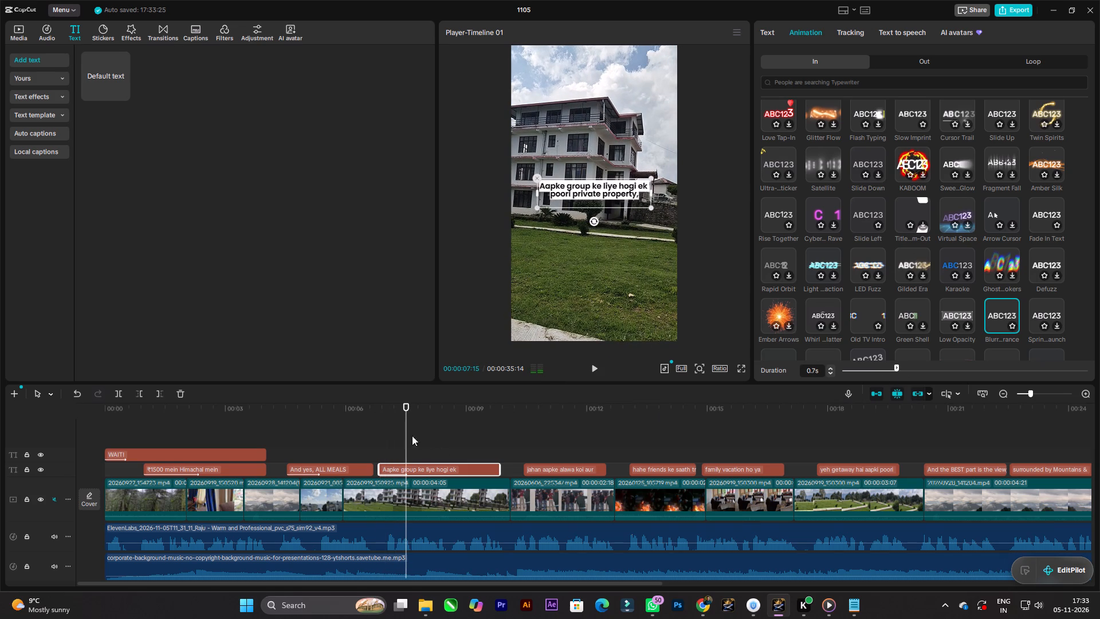
pyautogui.moveTo(408, 424); pyautogui.dragTo(359, 416)
pyautogui.press('space')
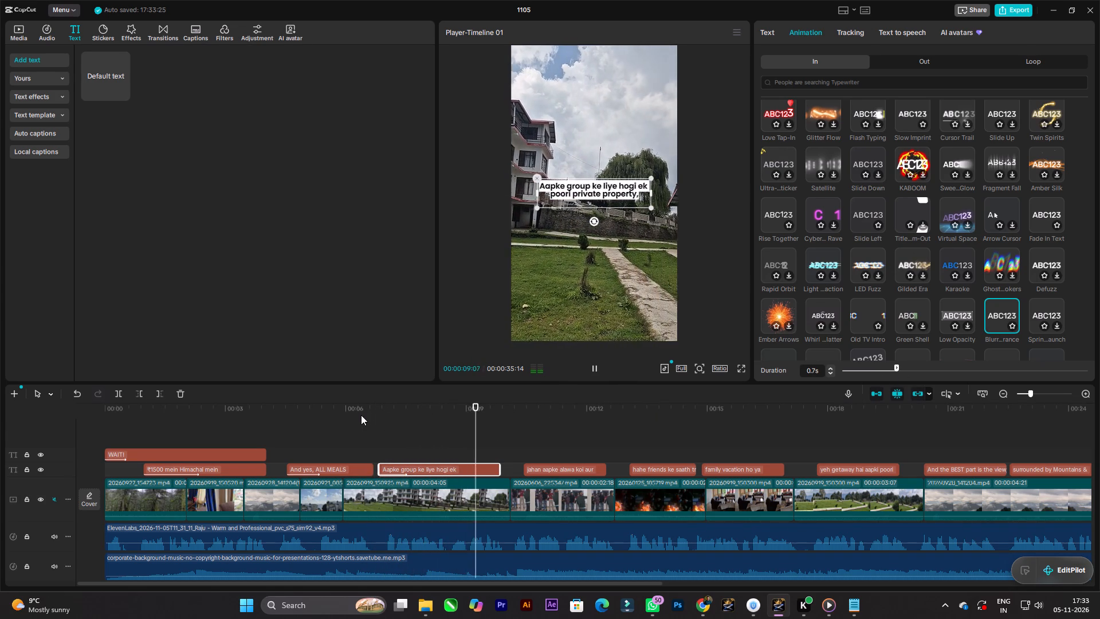
pyautogui.press('space')
pyautogui.press('space')
pyautogui.press('space')
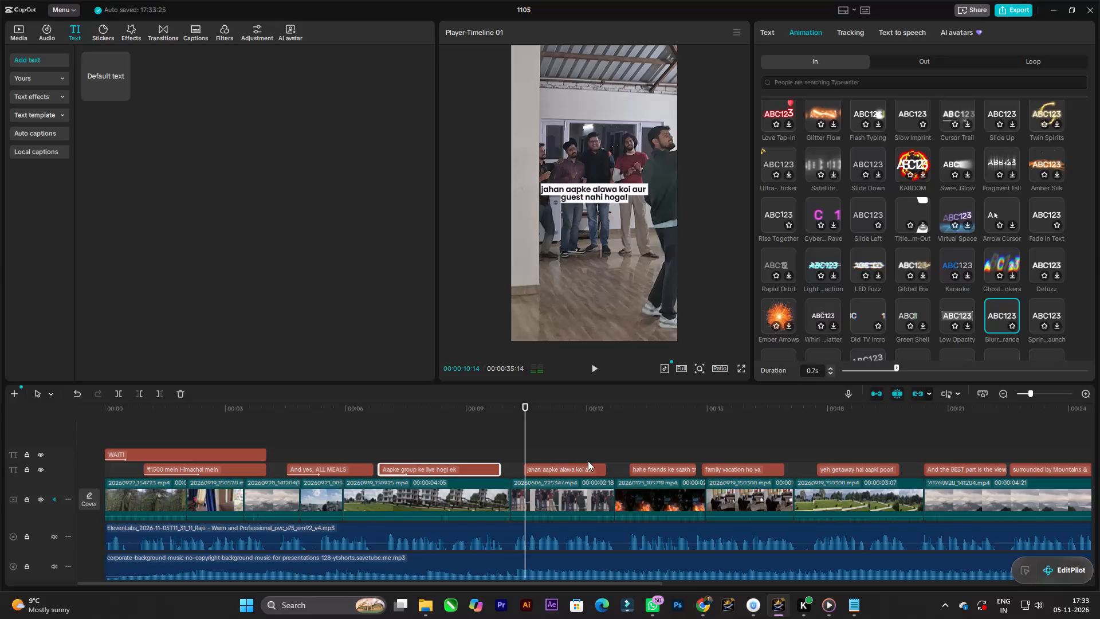
# Extend the start of the "jahan aapke alawa koi aur guest nahi hoga!" caption earlier to about 00:00:10:08 and replay it against the voiceover.
pyautogui.moveTo(525, 446); pyautogui.dragTo(492, 443)
pyautogui.press('space')
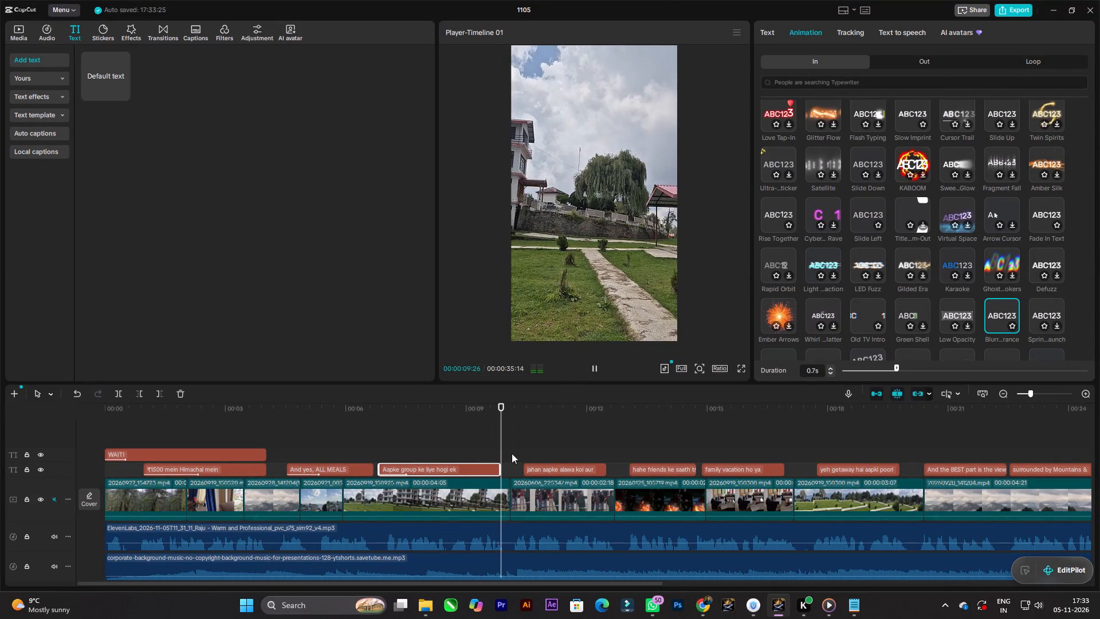
pyautogui.press('space')
pyautogui.click(524, 469)
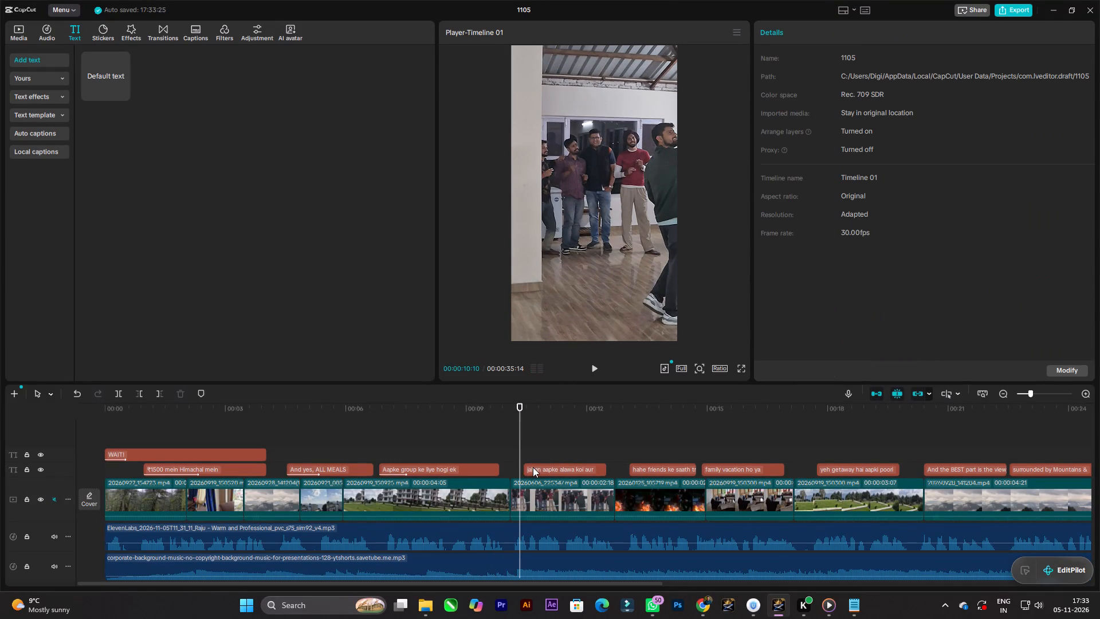
pyautogui.click(533, 467)
pyautogui.click(517, 439)
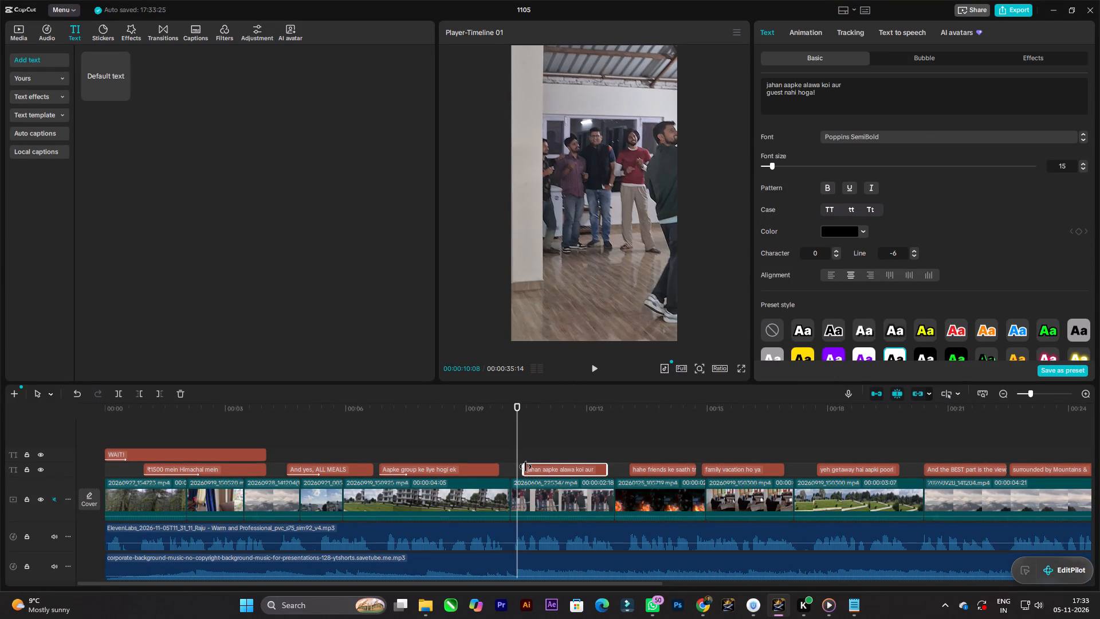
pyautogui.moveTo(524, 466); pyautogui.dragTo(519, 465)
pyautogui.moveTo(517, 449); pyautogui.dragTo(477, 445)
pyautogui.press('space')
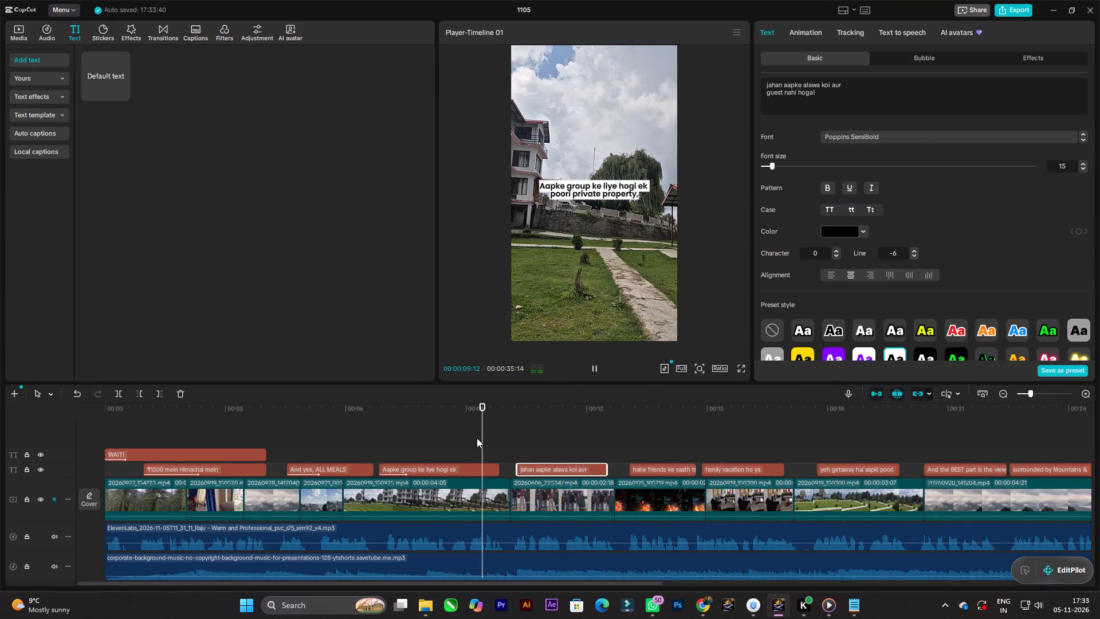
pyautogui.press('space')
# Search the entrance animations for "slide right" and apply Slide Right to the "jahan aapke alawa koi aur guest nahi hoga!" caption.
pyautogui.click(559, 467)
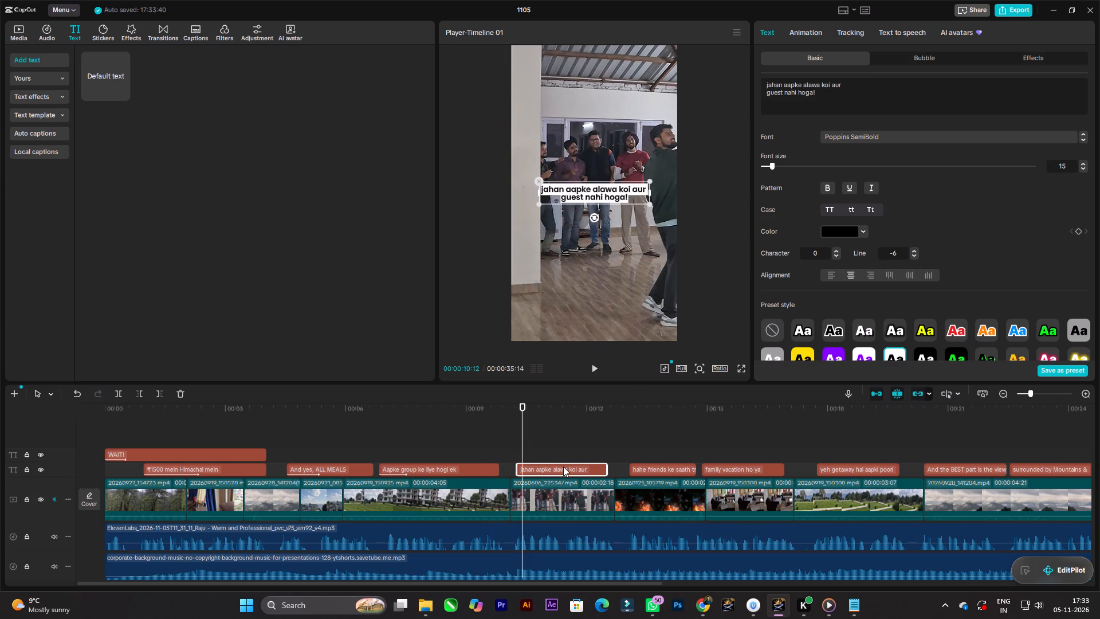
pyautogui.click(811, 29)
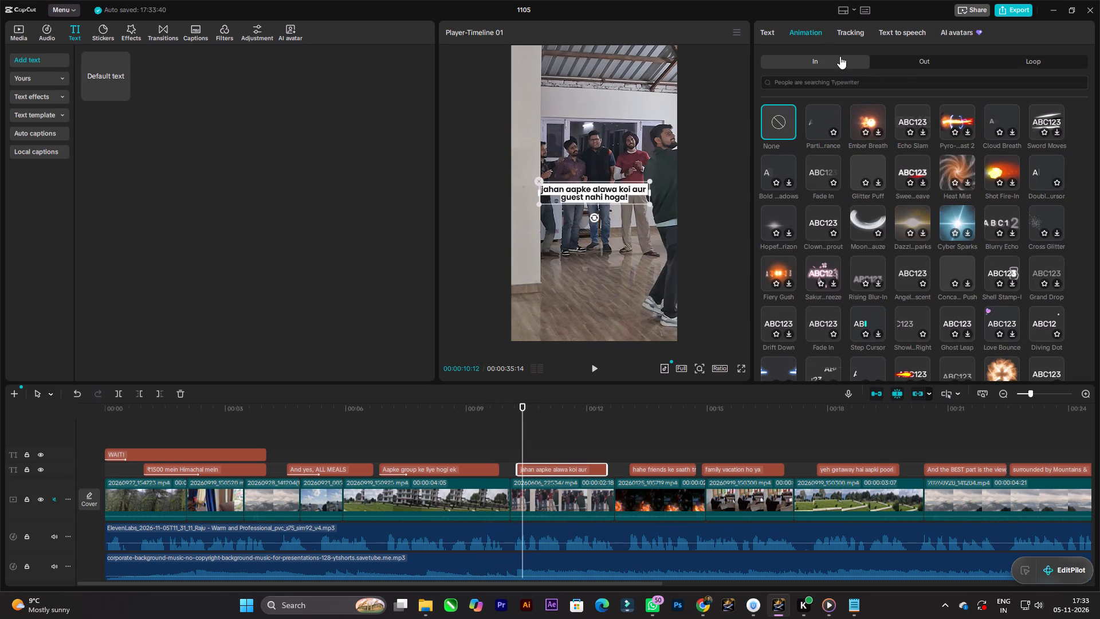
pyautogui.click(840, 85)
pyautogui.write('slide')
pyautogui.press('space')
pyautogui.write('ri')
pyautogui.write('ght')
pyautogui.press('Return')
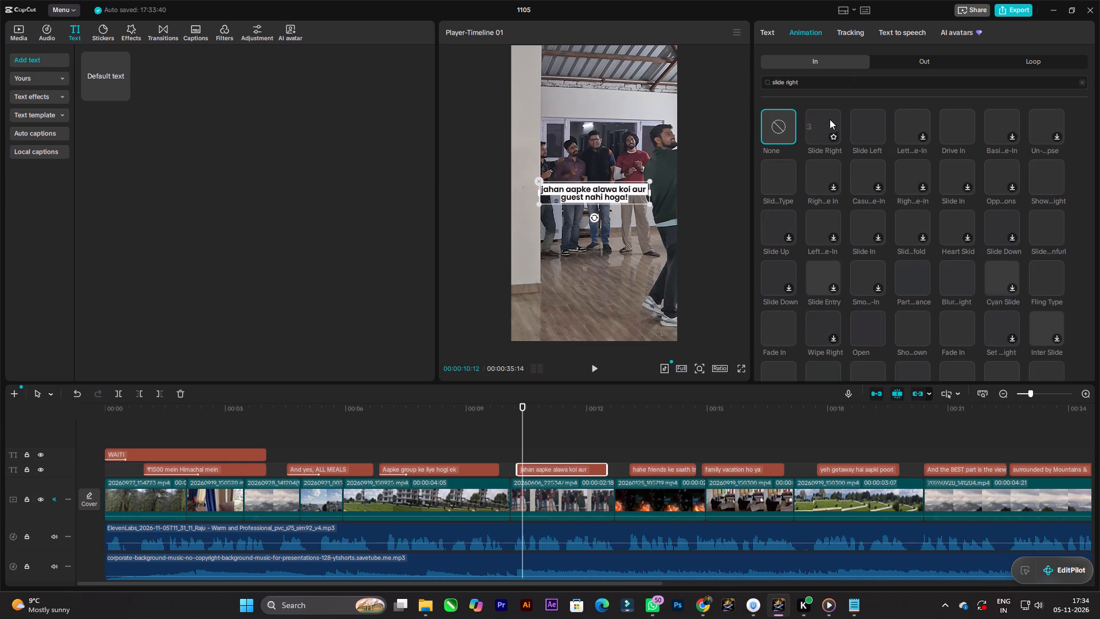
pyautogui.click(818, 120)
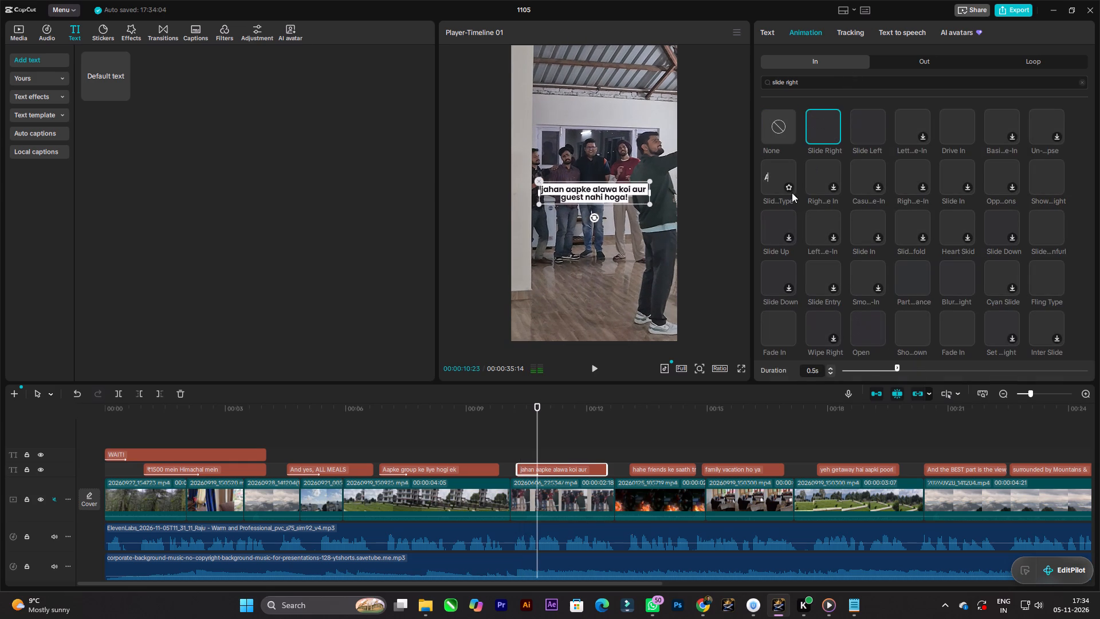
# Set the Slide Right duration on the "jahan aapke alawa koi aur" caption to 0.7 s and play it back.
pyautogui.click(913, 366)
pyautogui.moveTo(539, 421); pyautogui.dragTo(531, 421)
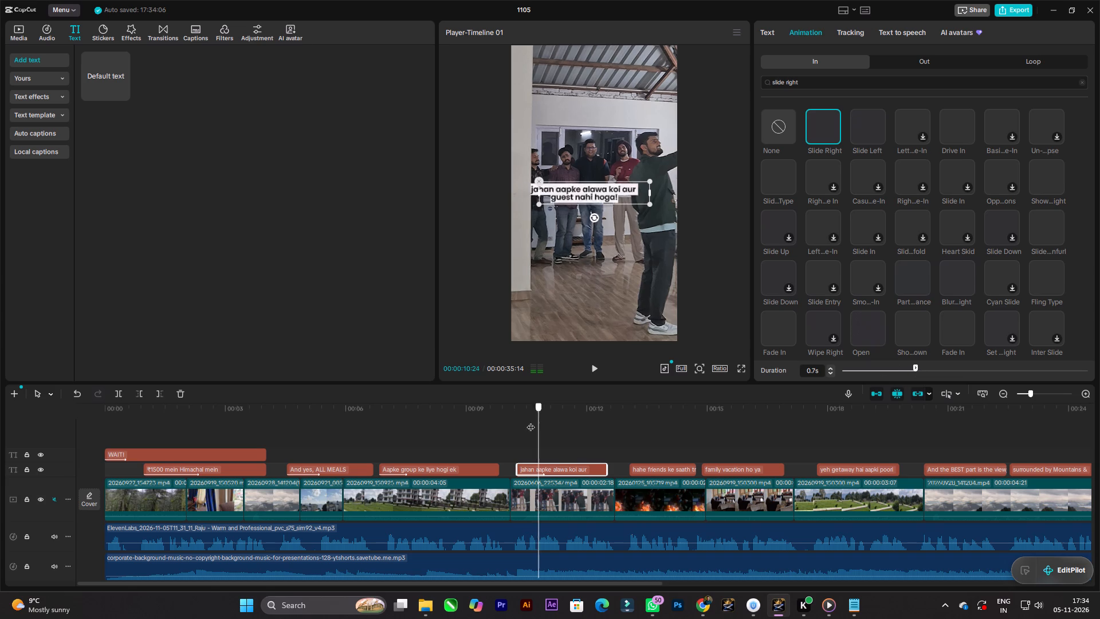
pyautogui.moveTo(531, 421); pyautogui.dragTo(493, 422)
pyautogui.press('space')
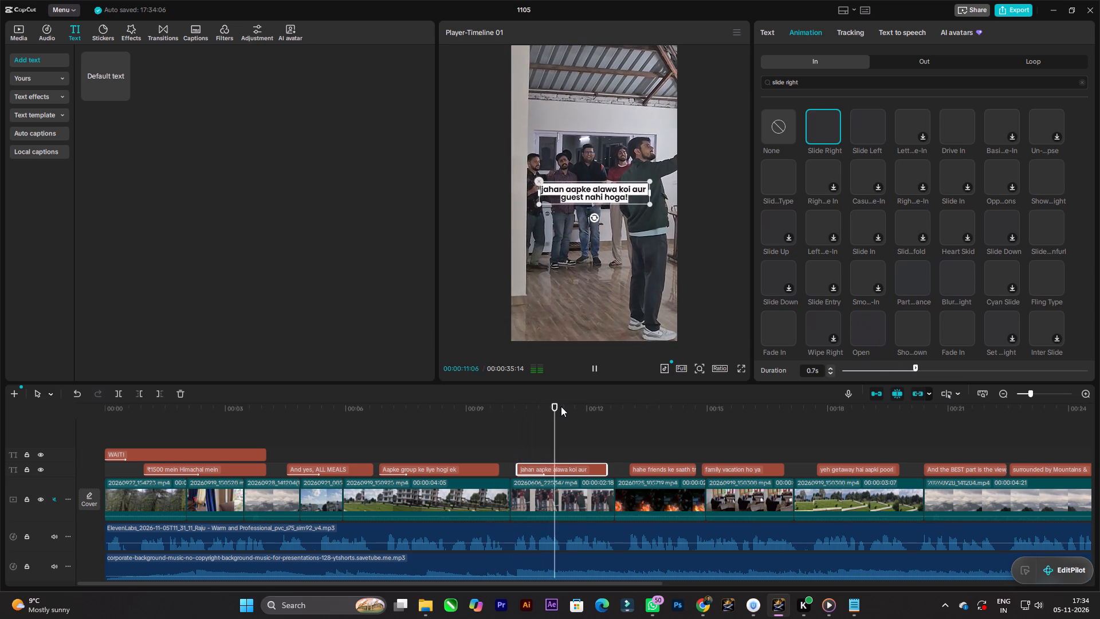
pyautogui.press('space')
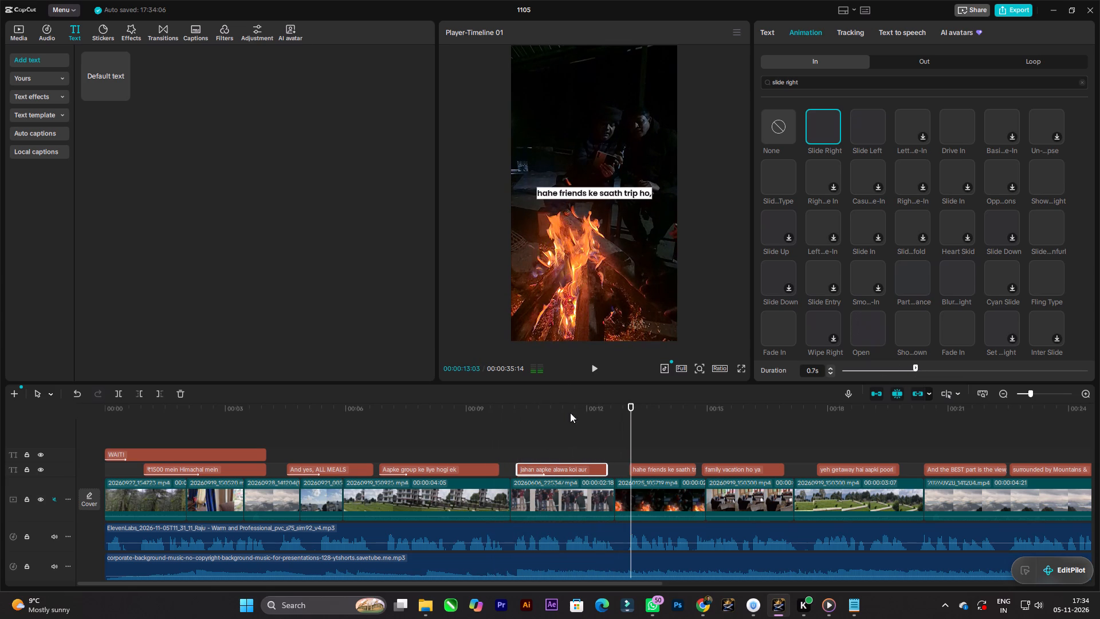
# Apply the Slide Left entrance animation to the "hahe friends ke saath trip ho," caption with a 0.6 s duration and play it.
pyautogui.click(675, 467)
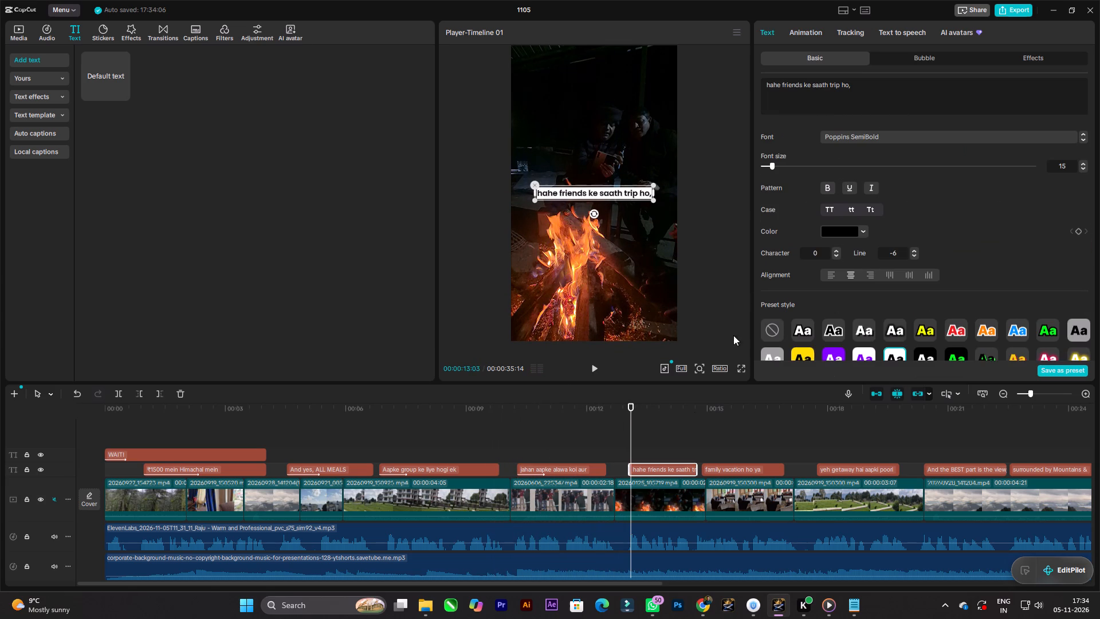
pyautogui.click(812, 32)
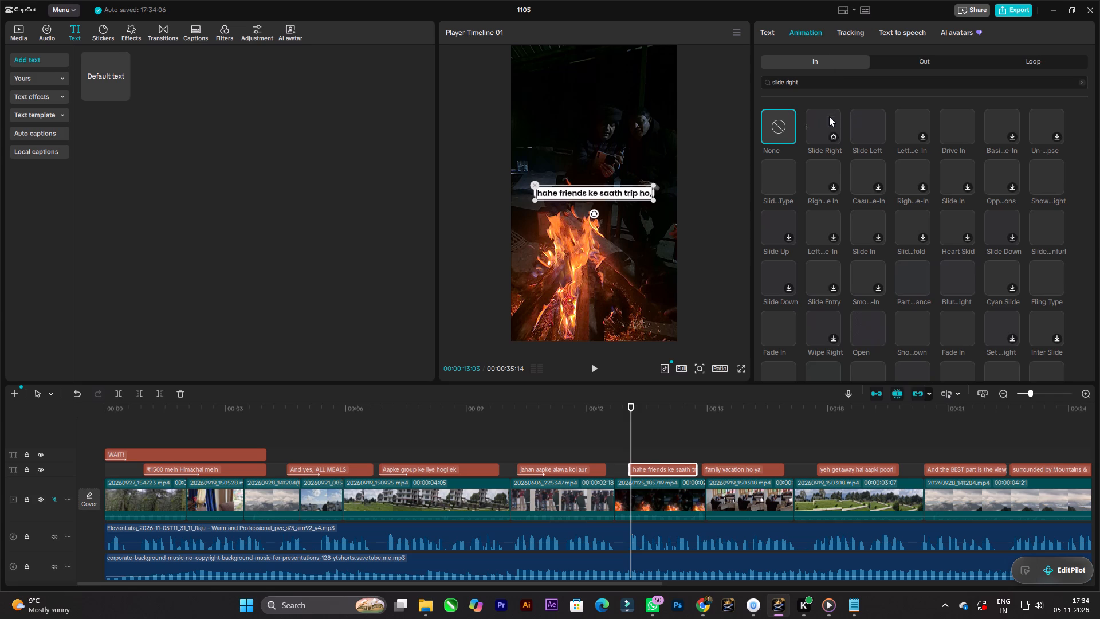
pyautogui.click(864, 121)
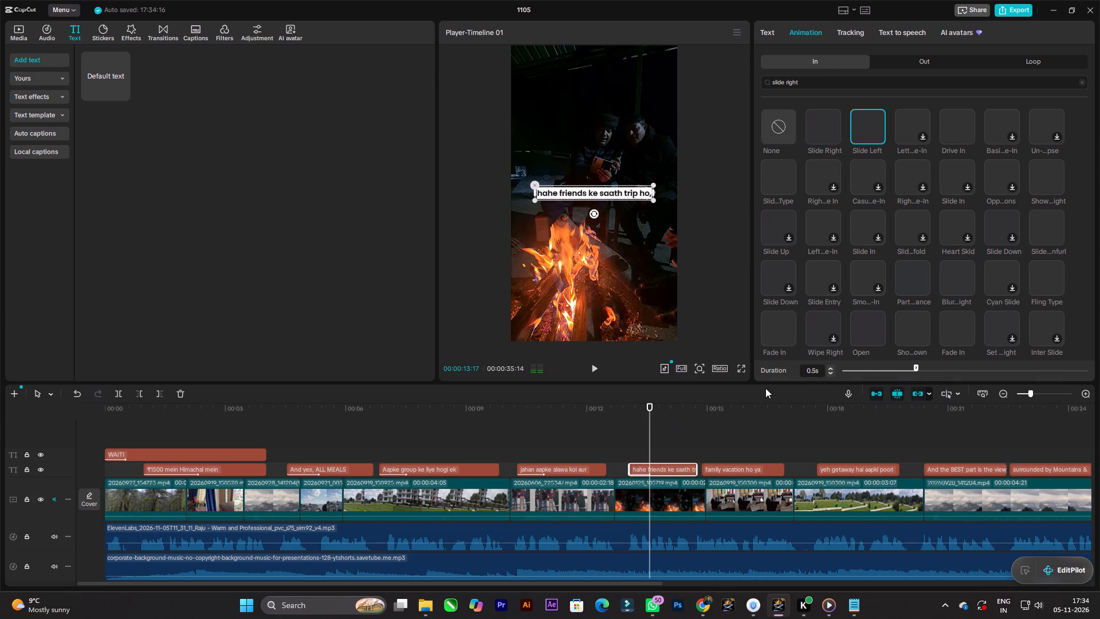
pyautogui.click(934, 371)
pyautogui.press('space')
pyautogui.moveTo(650, 435); pyautogui.dragTo(557, 419)
pyautogui.press('space')
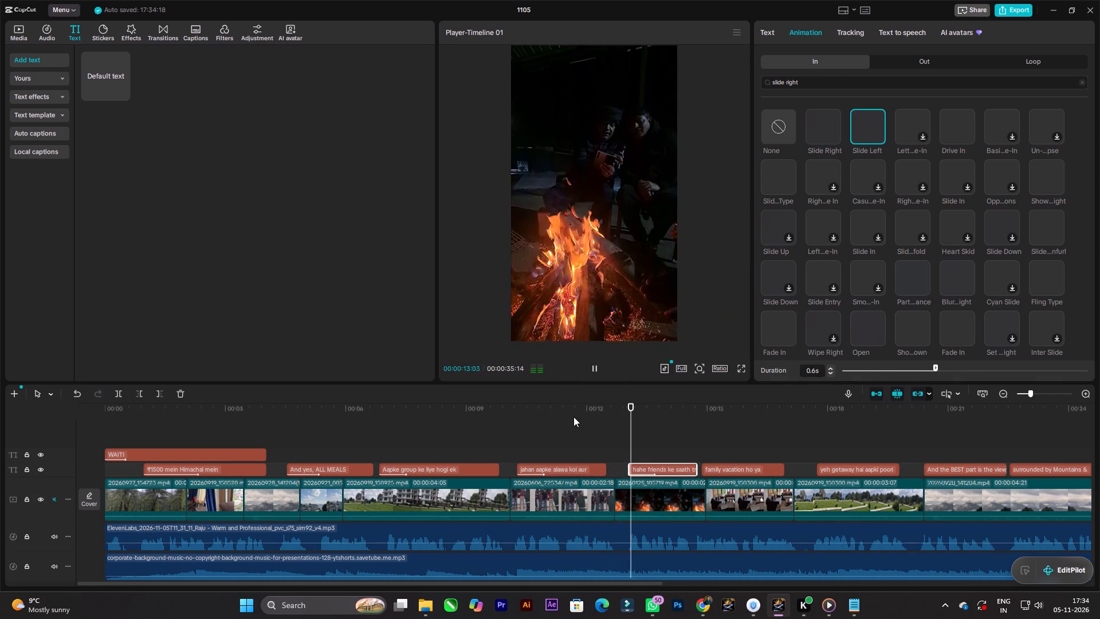
pyautogui.press('space')
pyautogui.press('space')
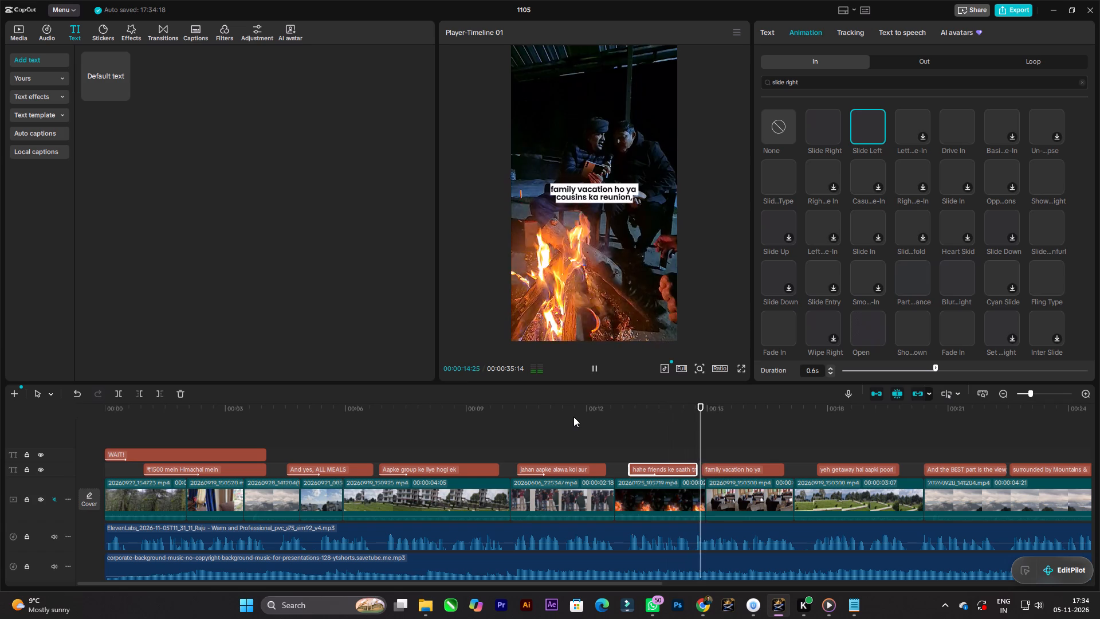
pyautogui.press('space')
# Check the script in Notepad, correct the misspelled caption over the campfire clip to "Chahe friends ke saath trip ho," and replay it.
pyautogui.moveTo(718, 406); pyautogui.dragTo(645, 395)
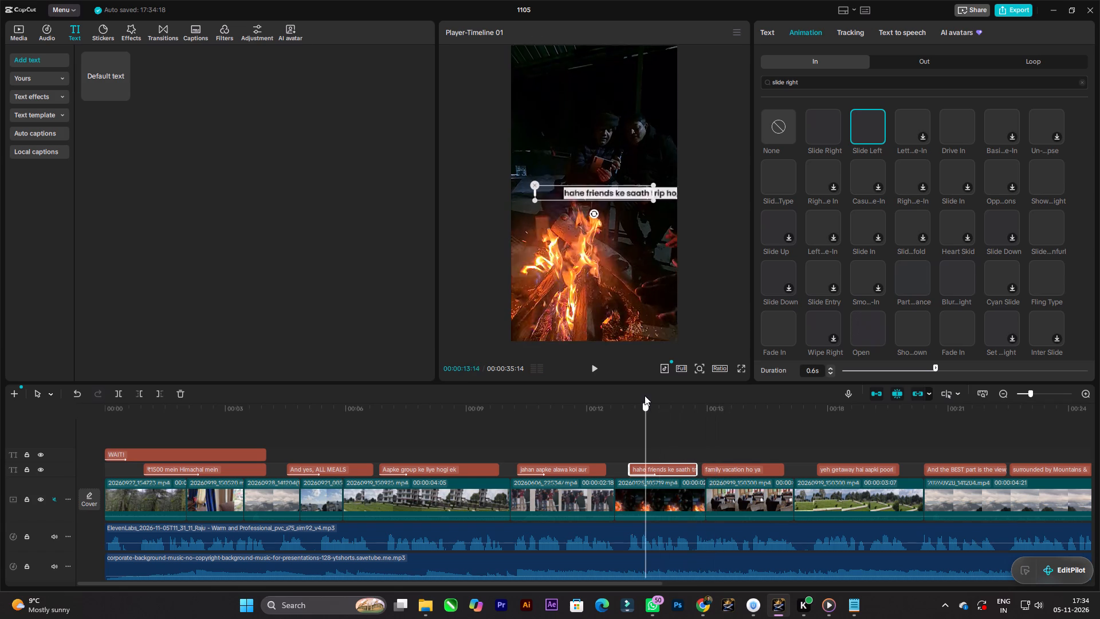
pyautogui.moveTo(645, 395); pyautogui.dragTo(631, 394)
pyautogui.click(654, 468)
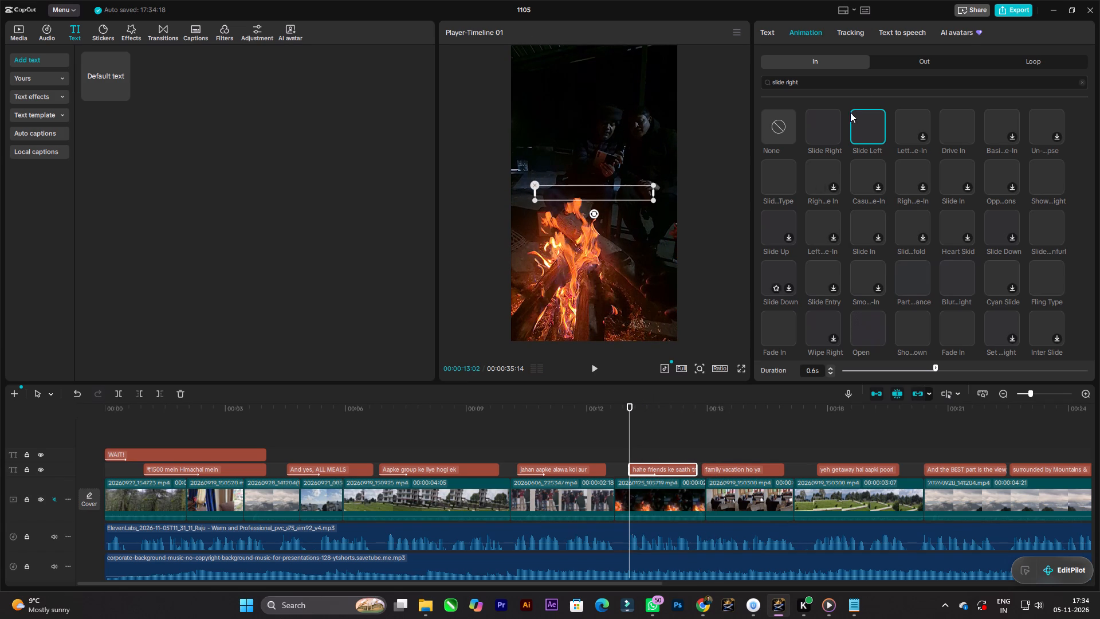
pyautogui.click(779, 29)
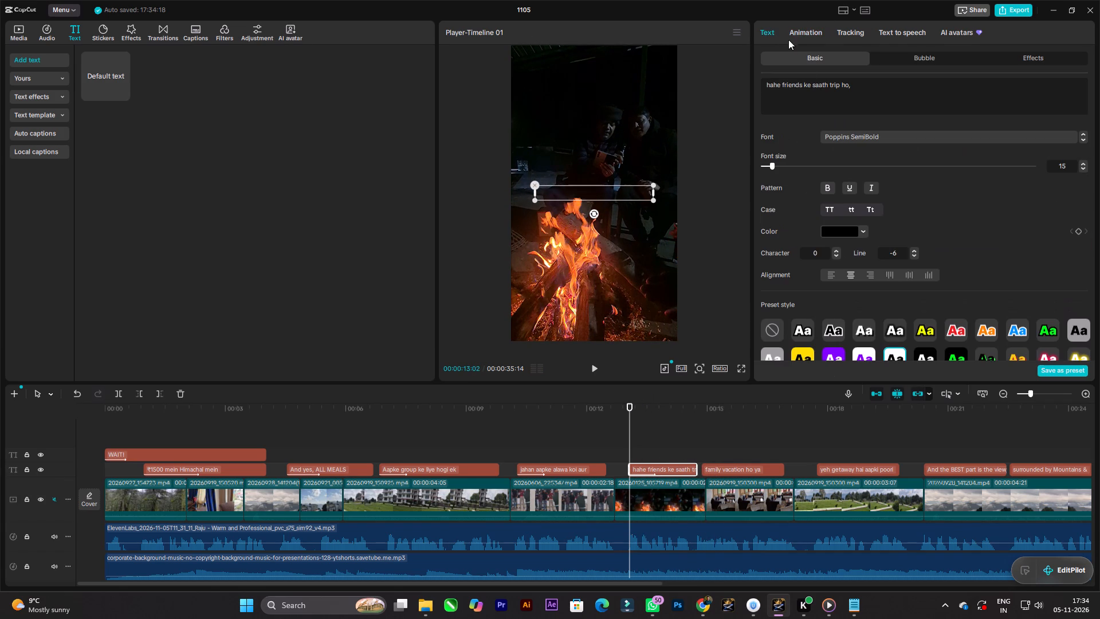
pyautogui.click(857, 605)
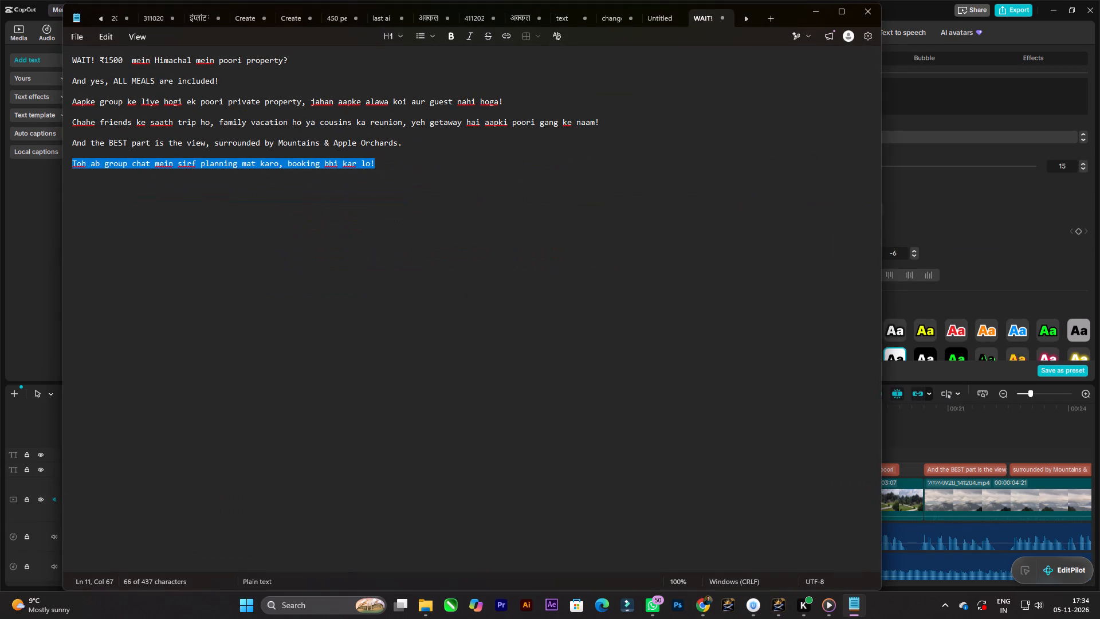
pyautogui.click(450, 215)
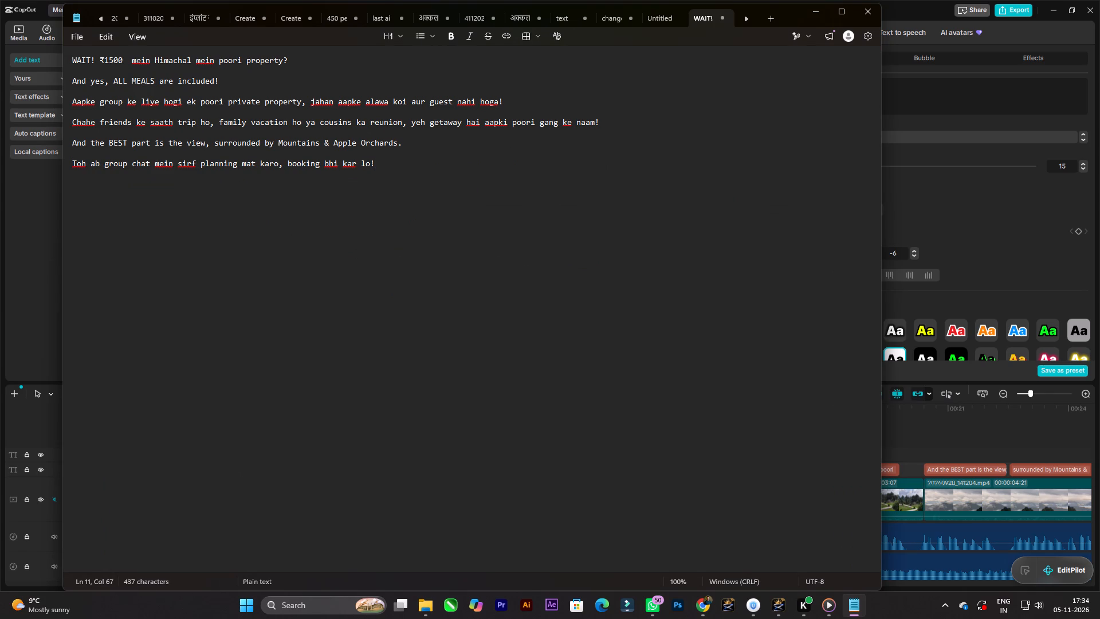
pyautogui.click(852, 609)
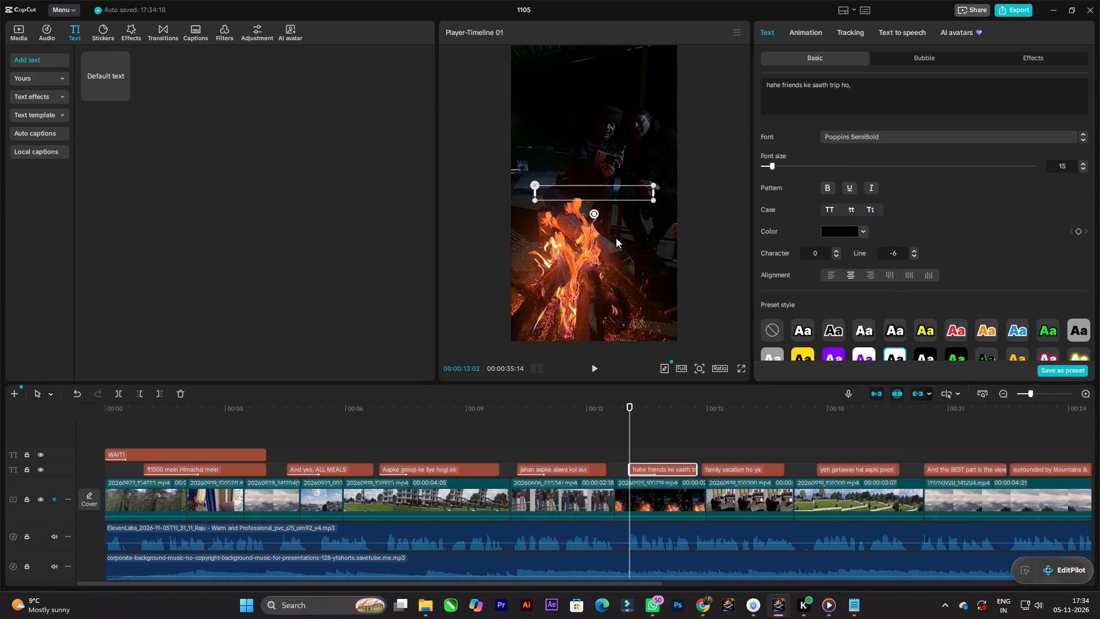
pyautogui.click(765, 85)
pyautogui.press('c')
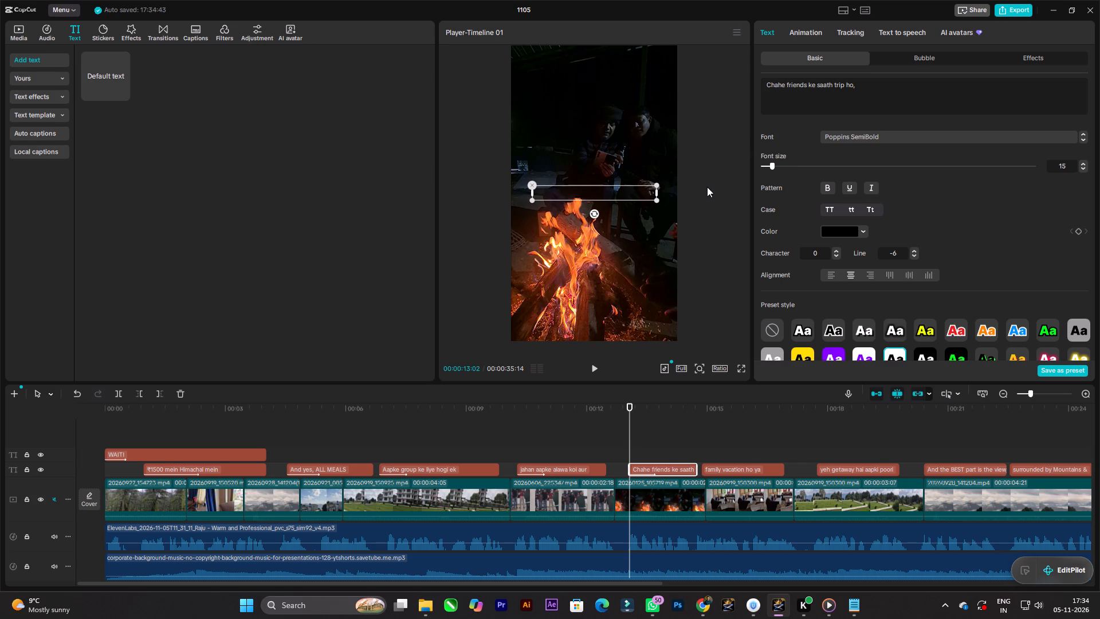
pyautogui.click(707, 187)
pyautogui.moveTo(631, 426); pyautogui.dragTo(616, 426)
pyautogui.press('space')
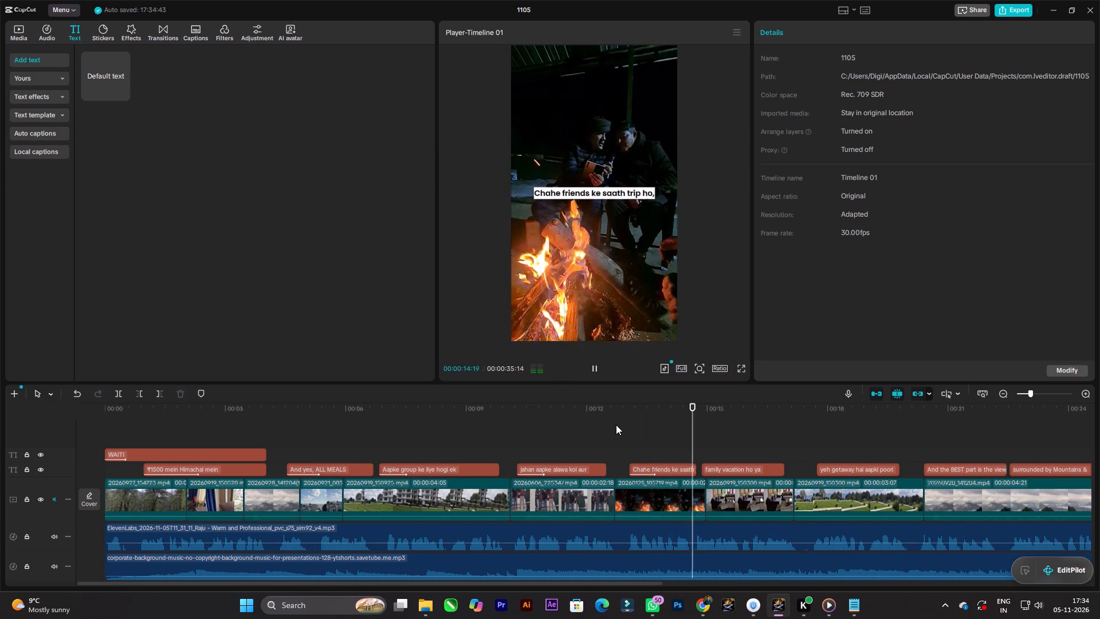
pyautogui.press('space')
# Apply the Slide Right entrance animation to the "family vacation ho ya cousins ka reunion," caption with a 0.6 s duration and play it.
pyautogui.click(729, 474)
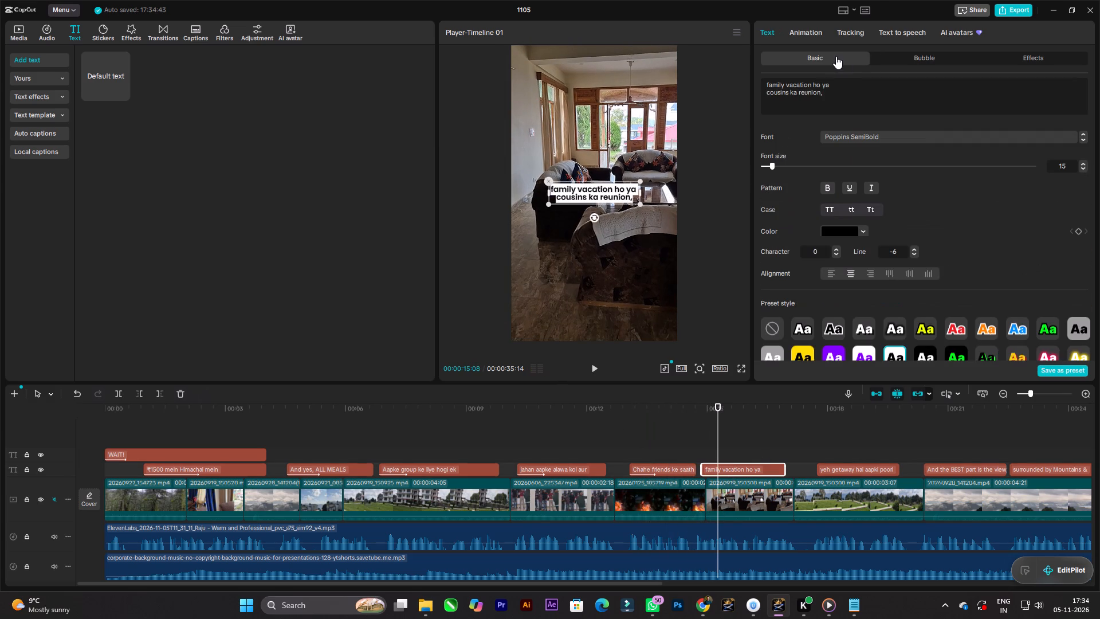
pyautogui.click(815, 29)
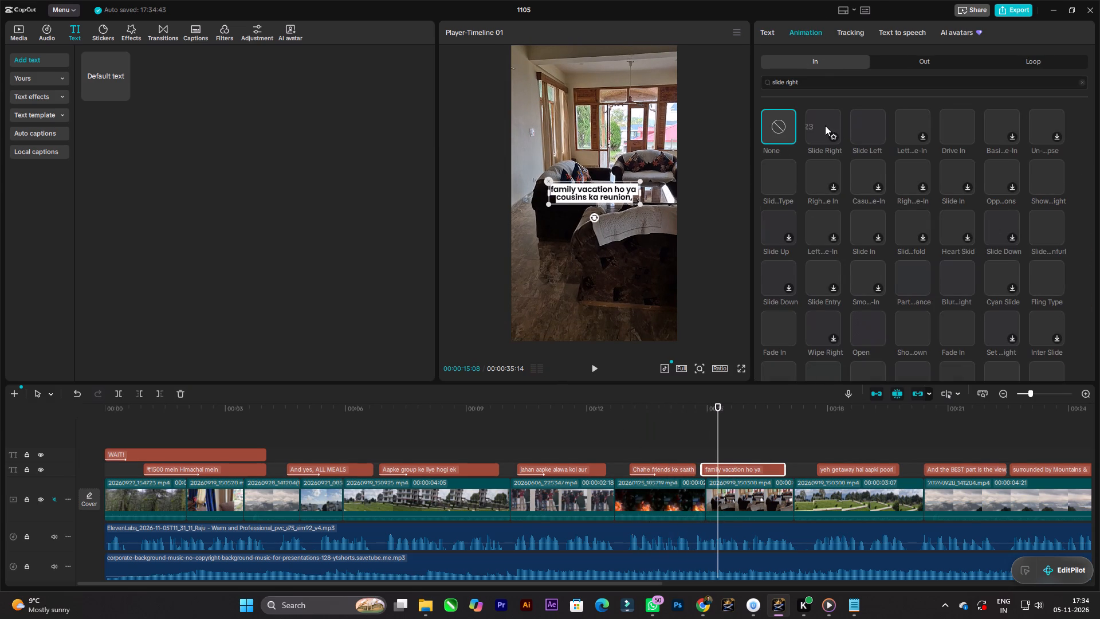
pyautogui.click(825, 126)
pyautogui.click(917, 371)
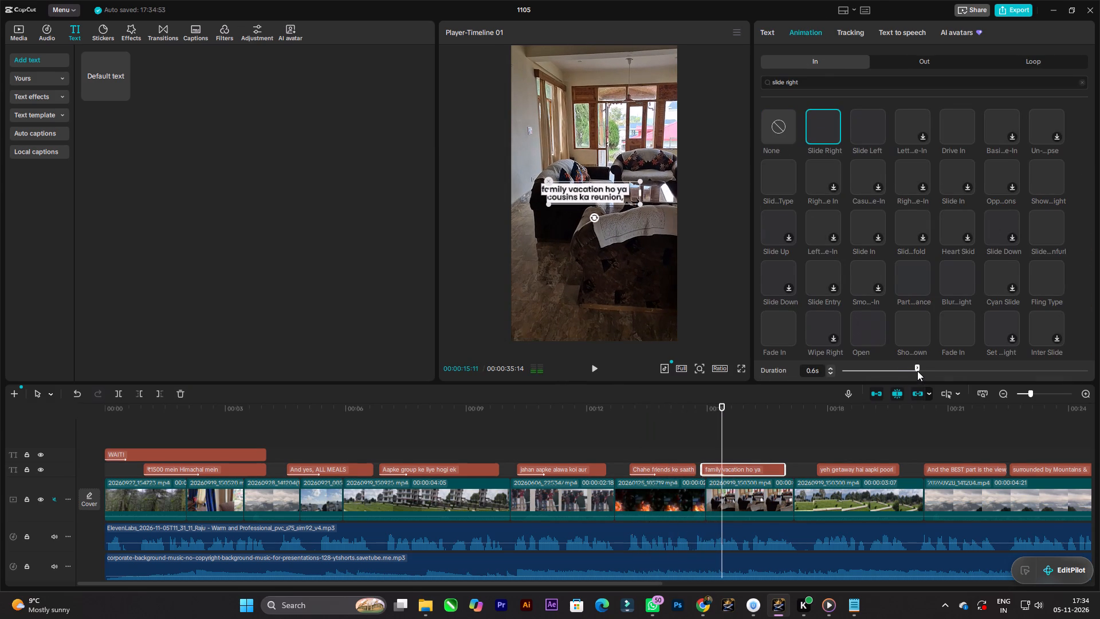
pyautogui.moveTo(721, 439); pyautogui.dragTo(686, 439)
pyautogui.click(740, 429)
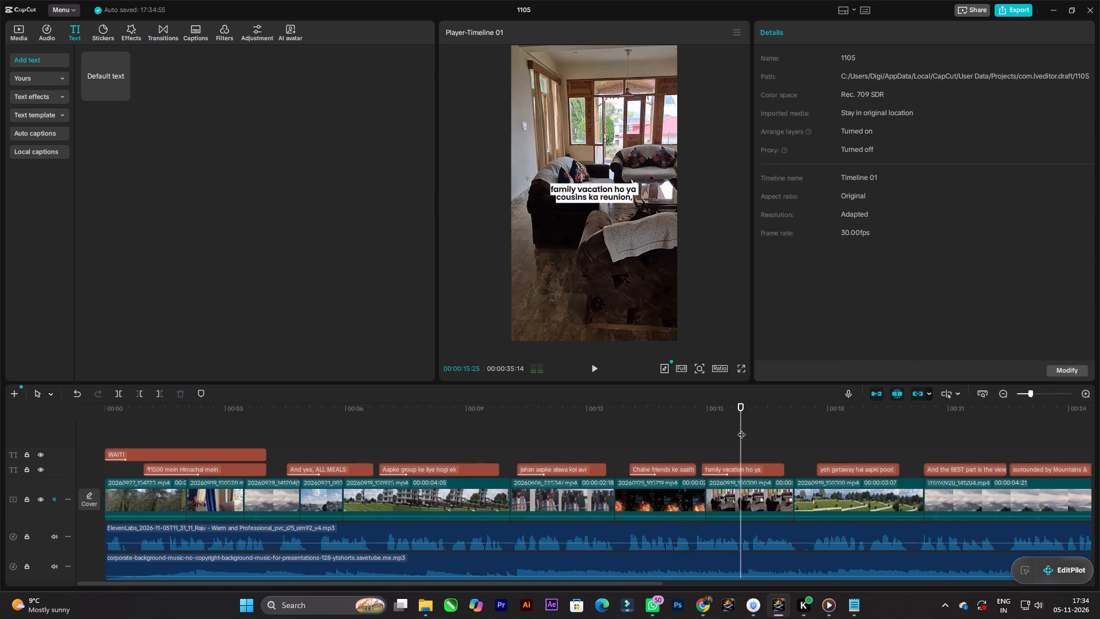
pyautogui.moveTo(741, 429); pyautogui.dragTo(674, 432)
pyautogui.press('space')
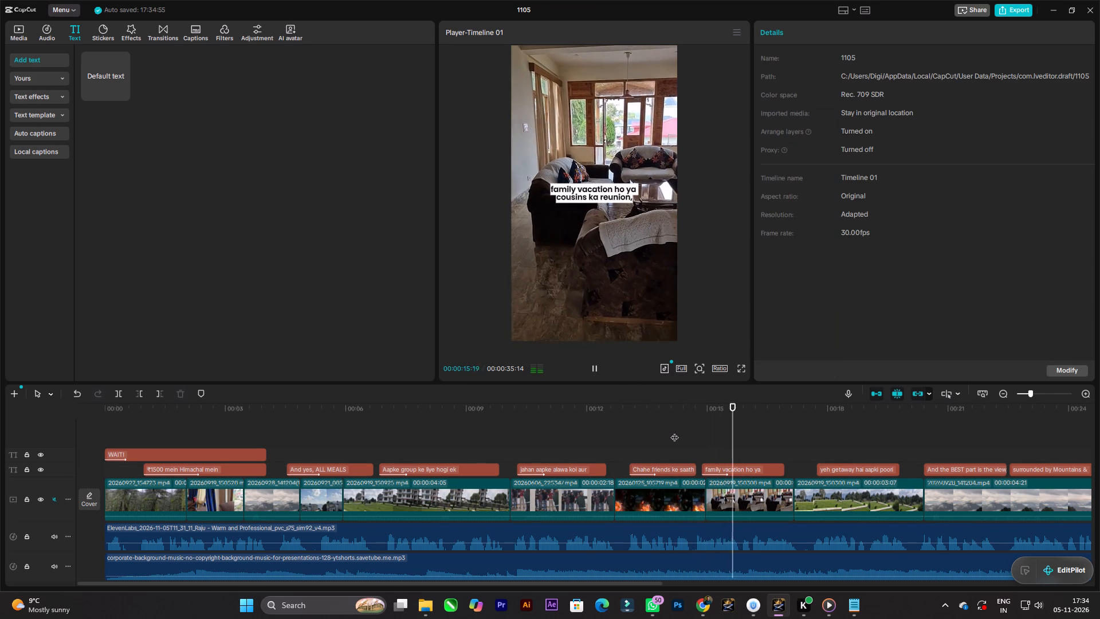
# Play back the section from the "family vacation ho ya" caption into the "yeh getaway hai aapki poori gang ke naam!" caption to check timing.
pyautogui.press('space')
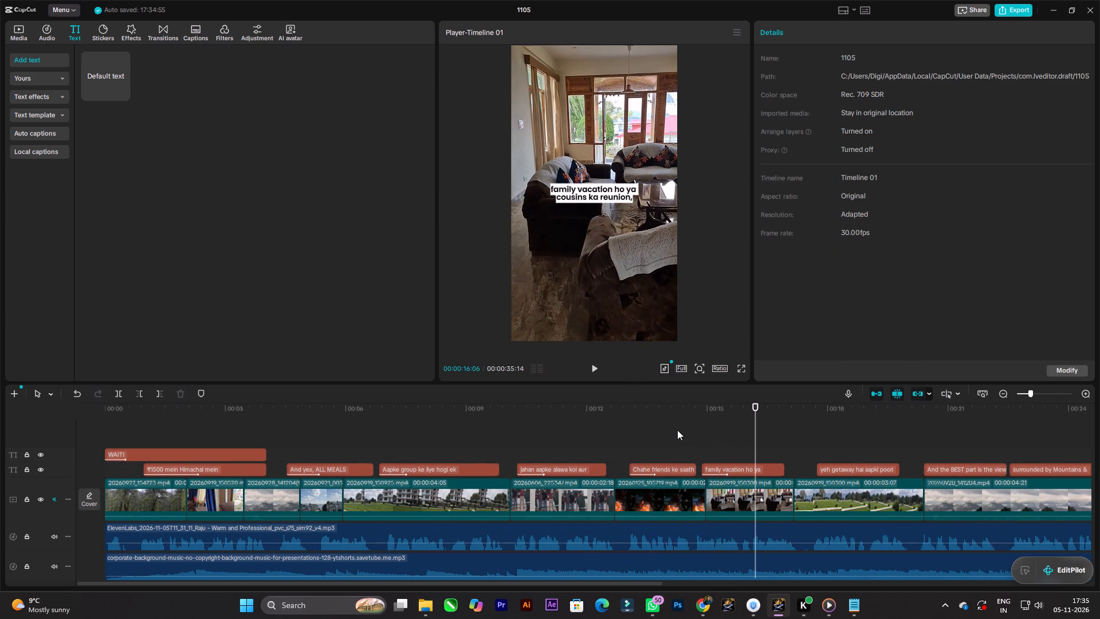
pyautogui.moveTo(757, 413); pyautogui.dragTo(752, 412)
pyautogui.press('space')
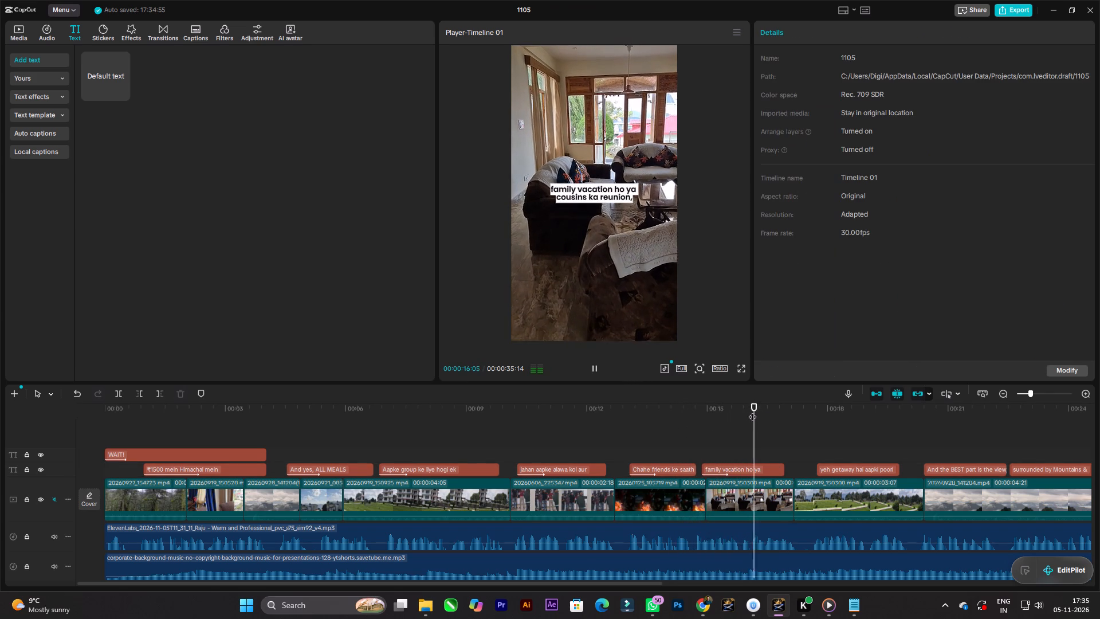
pyautogui.press('space')
pyautogui.press('space')
pyautogui.press('space')
pyautogui.press('space')
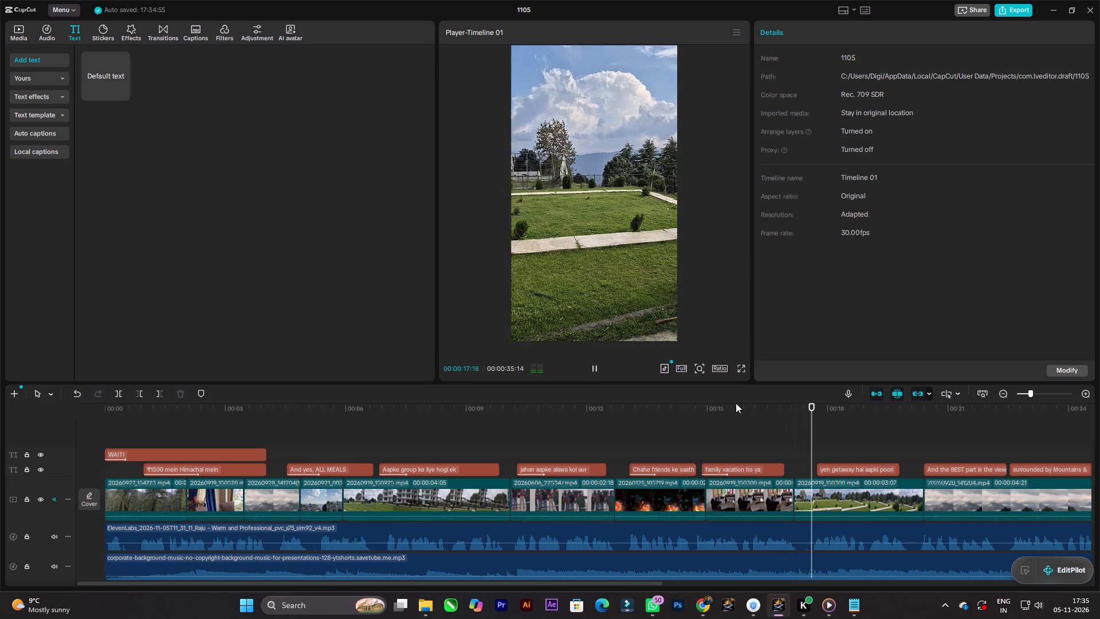
pyautogui.press('space')
pyautogui.press('space')
pyautogui.press('space')
pyautogui.press('space')
pyautogui.press('space')
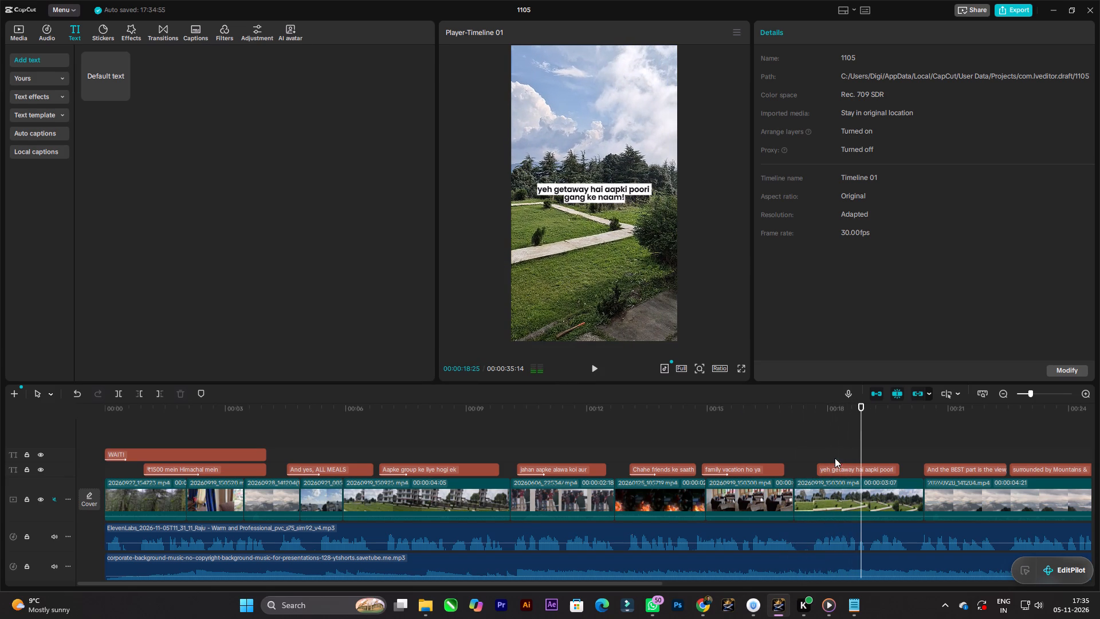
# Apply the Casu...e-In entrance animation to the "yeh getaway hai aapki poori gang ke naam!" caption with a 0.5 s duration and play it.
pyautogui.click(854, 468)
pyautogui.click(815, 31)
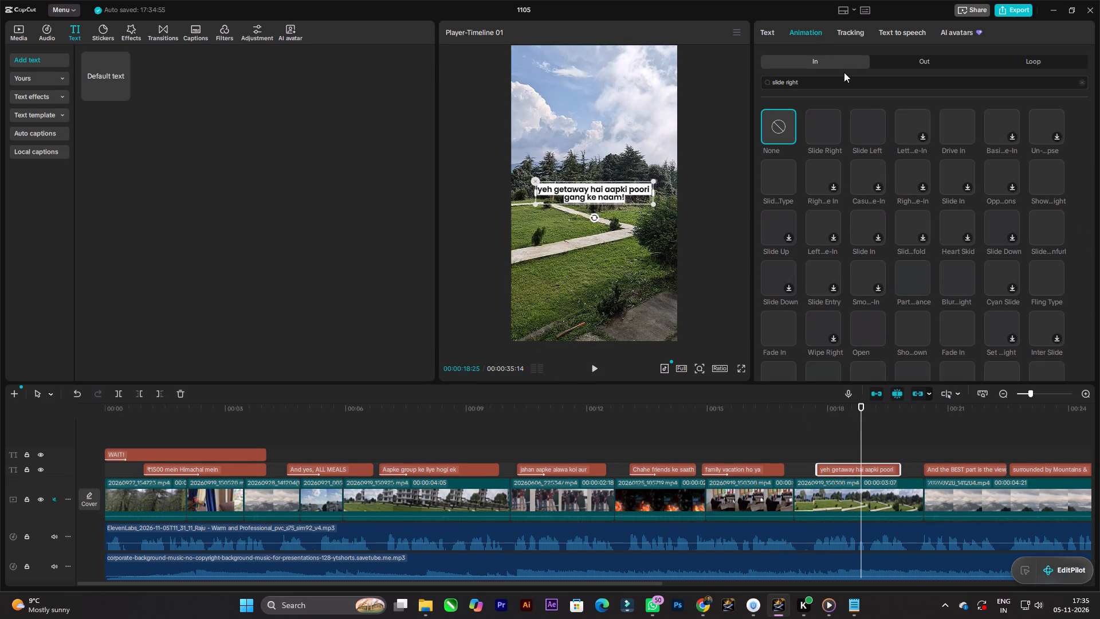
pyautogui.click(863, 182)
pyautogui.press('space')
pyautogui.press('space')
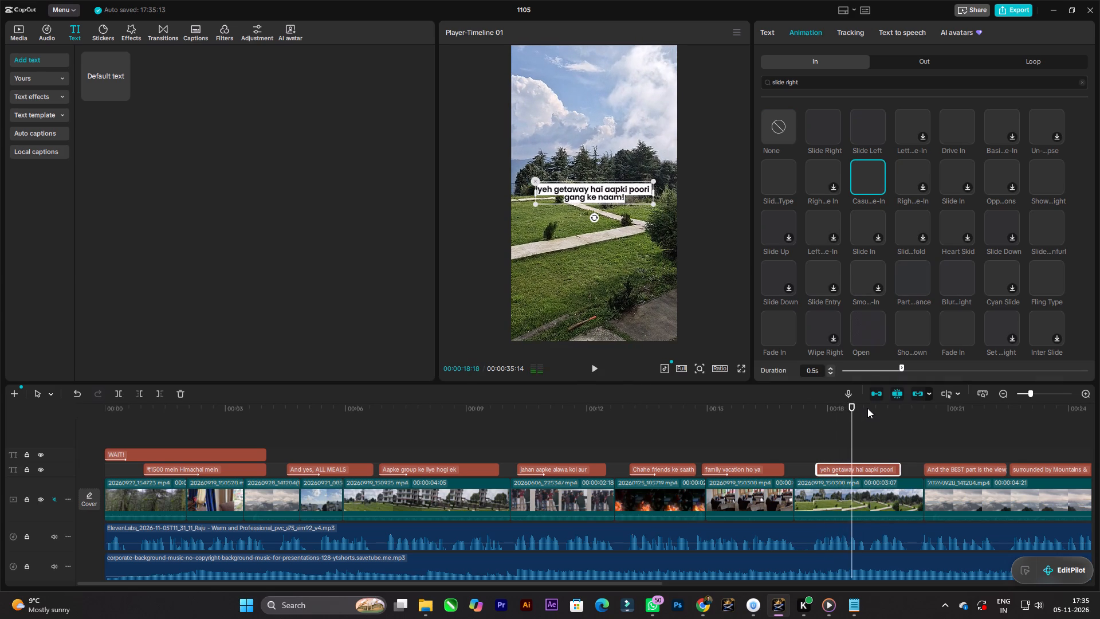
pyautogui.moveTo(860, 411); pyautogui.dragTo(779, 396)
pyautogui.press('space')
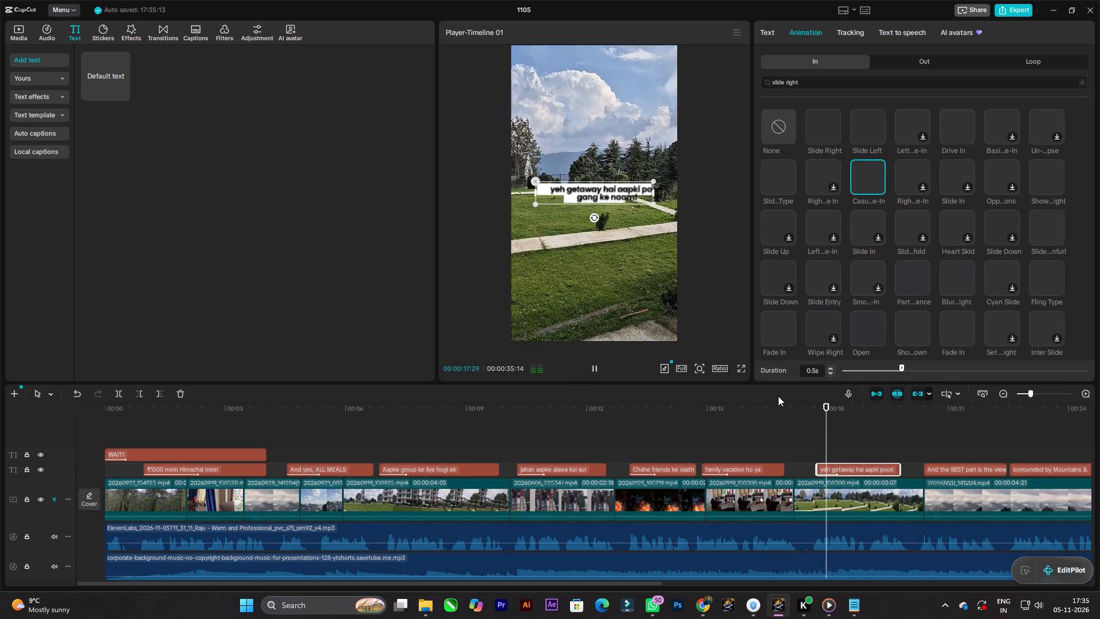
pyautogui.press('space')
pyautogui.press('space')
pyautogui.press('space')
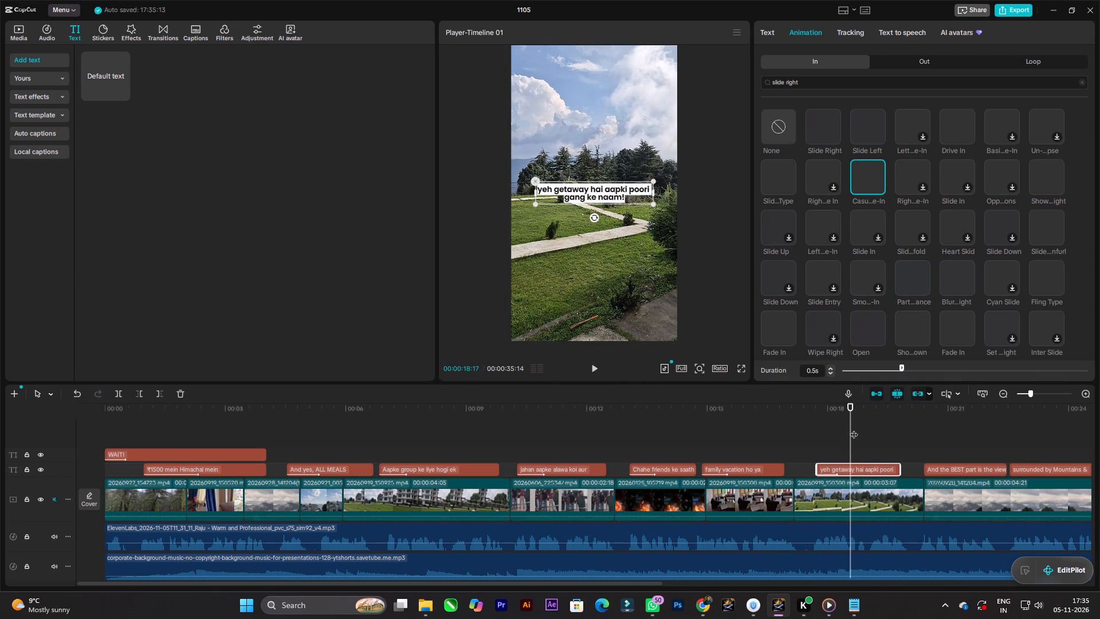
# Extend the end of the "family vacation ho ya cousins ka reunion," caption to about 17.3 s and play the transition.
pyautogui.moveTo(854, 429); pyautogui.dragTo(767, 422)
pyautogui.press('space')
pyautogui.press('space')
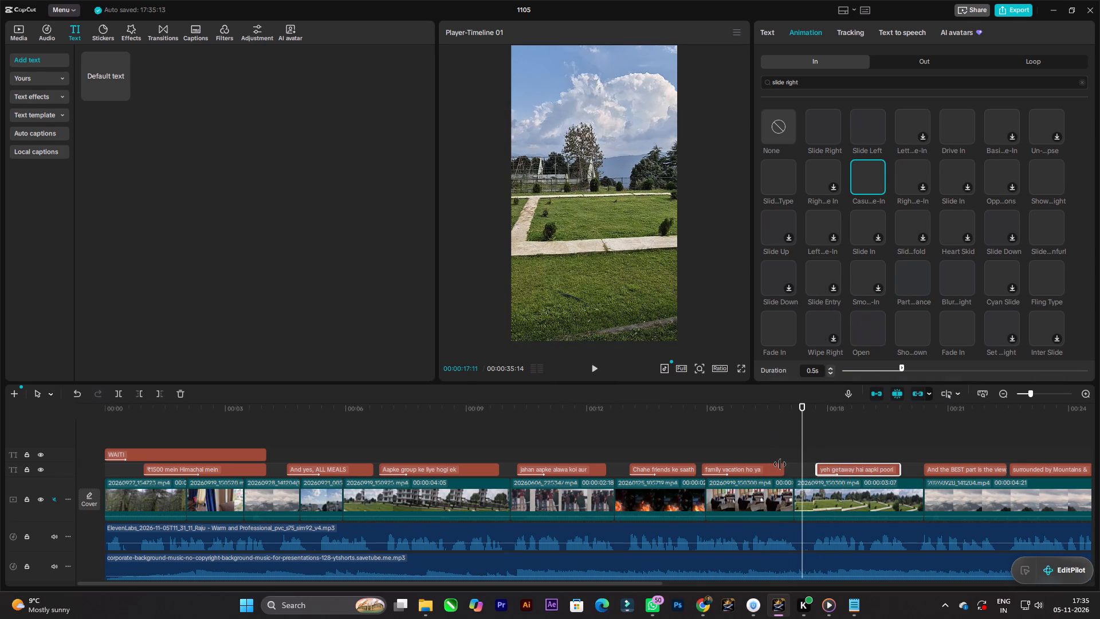
pyautogui.moveTo(783, 467); pyautogui.dragTo(799, 466)
pyautogui.press('space')
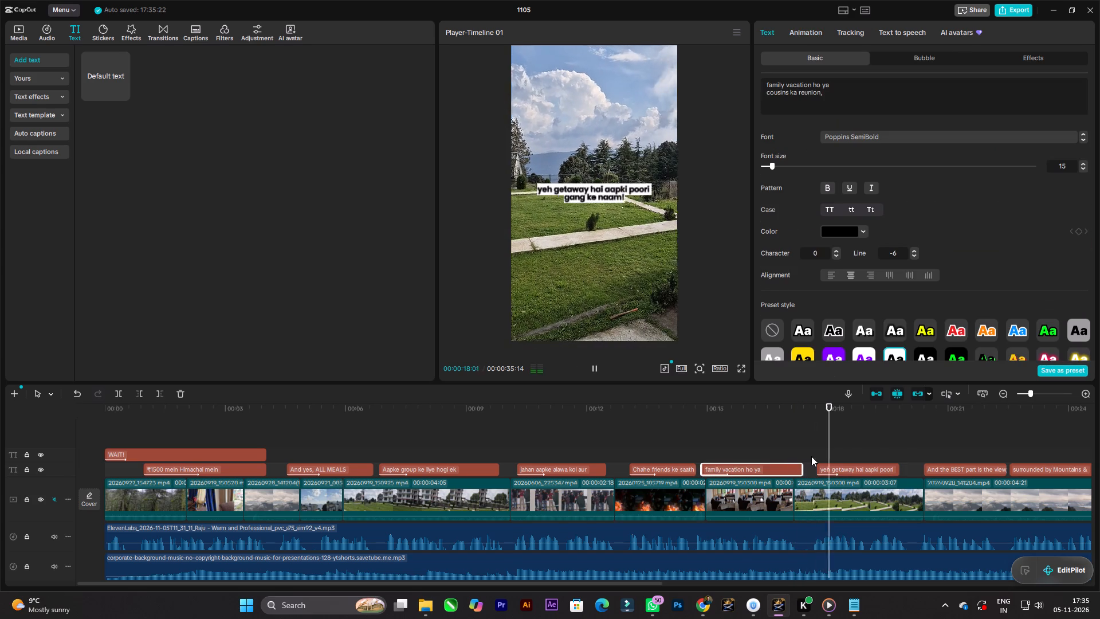
pyautogui.press('space')
# Change the entrance animation of the "family vacation ho ya cousins ka reunion," caption to Righ...e-In.
pyautogui.click(847, 31)
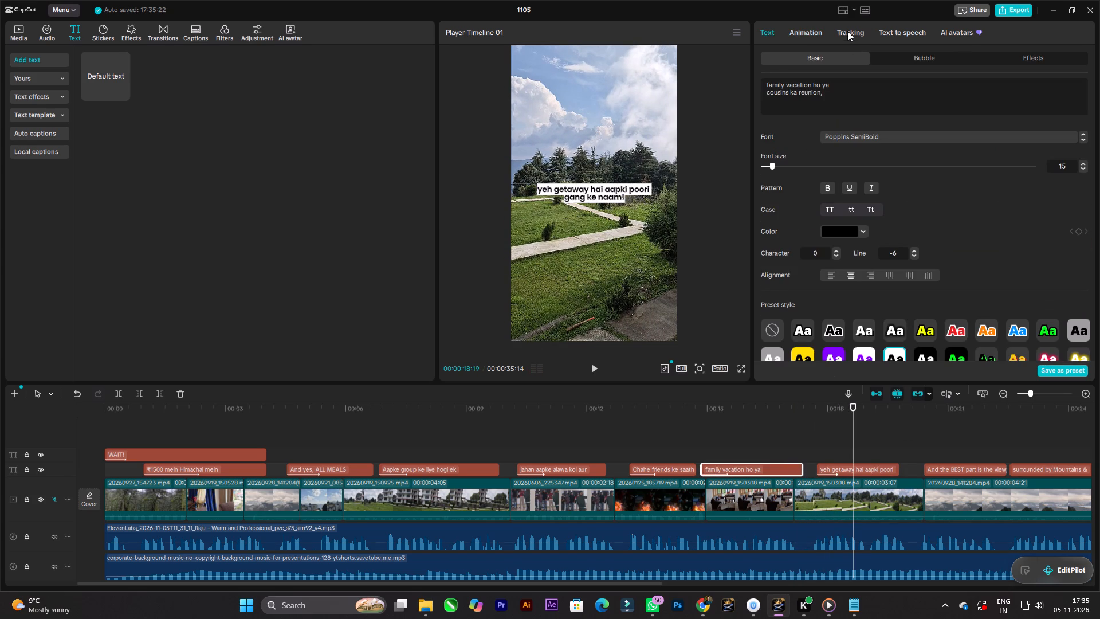
pyautogui.click(828, 24)
pyautogui.click(814, 26)
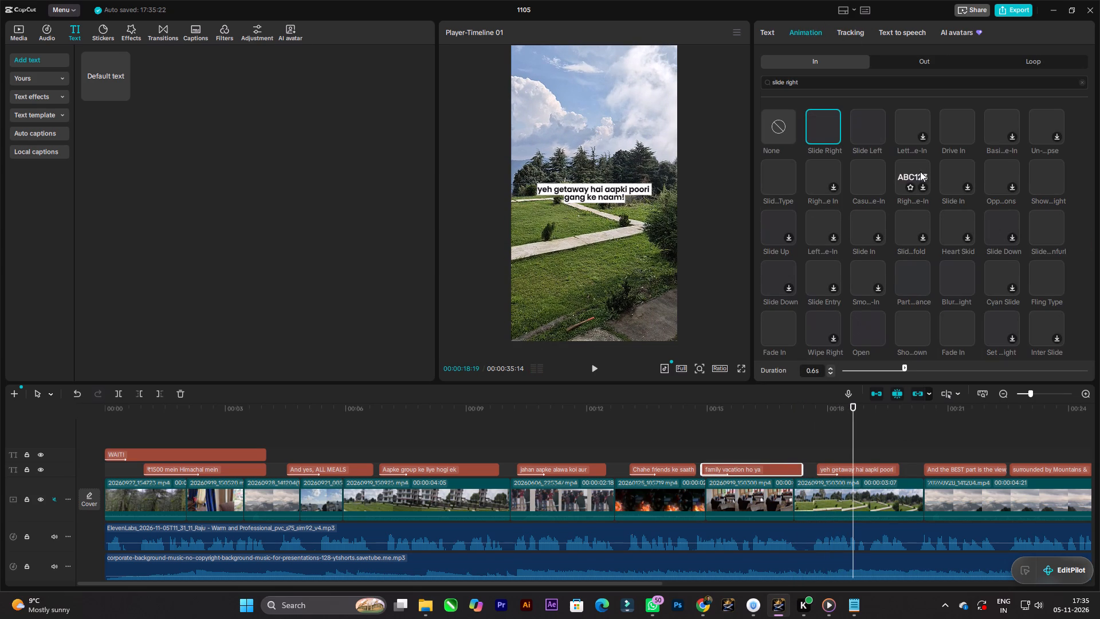
pyautogui.click(914, 170)
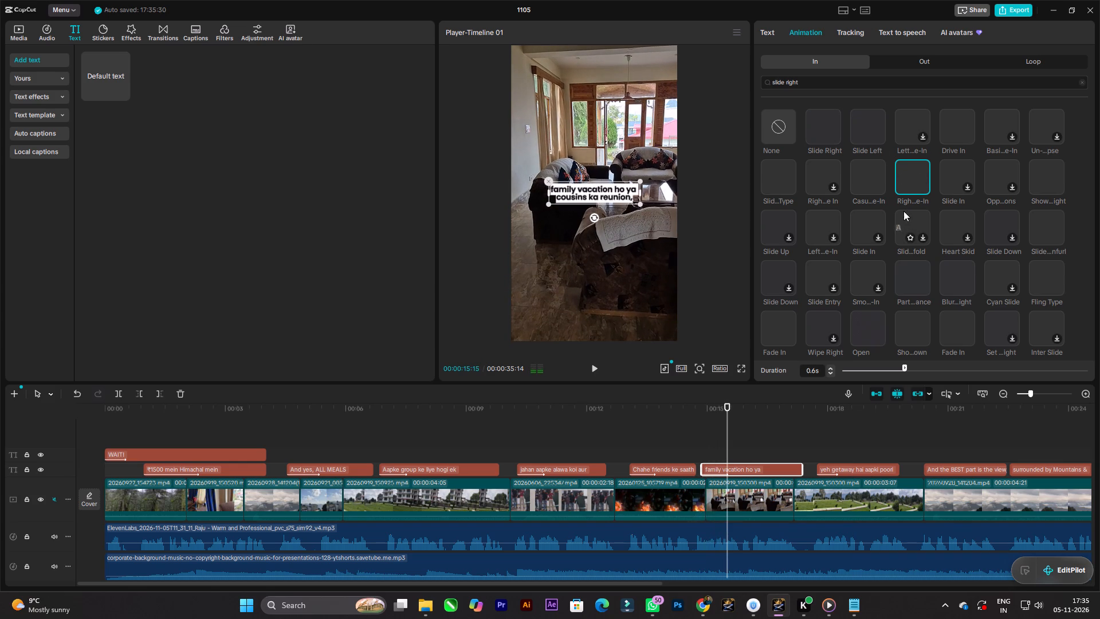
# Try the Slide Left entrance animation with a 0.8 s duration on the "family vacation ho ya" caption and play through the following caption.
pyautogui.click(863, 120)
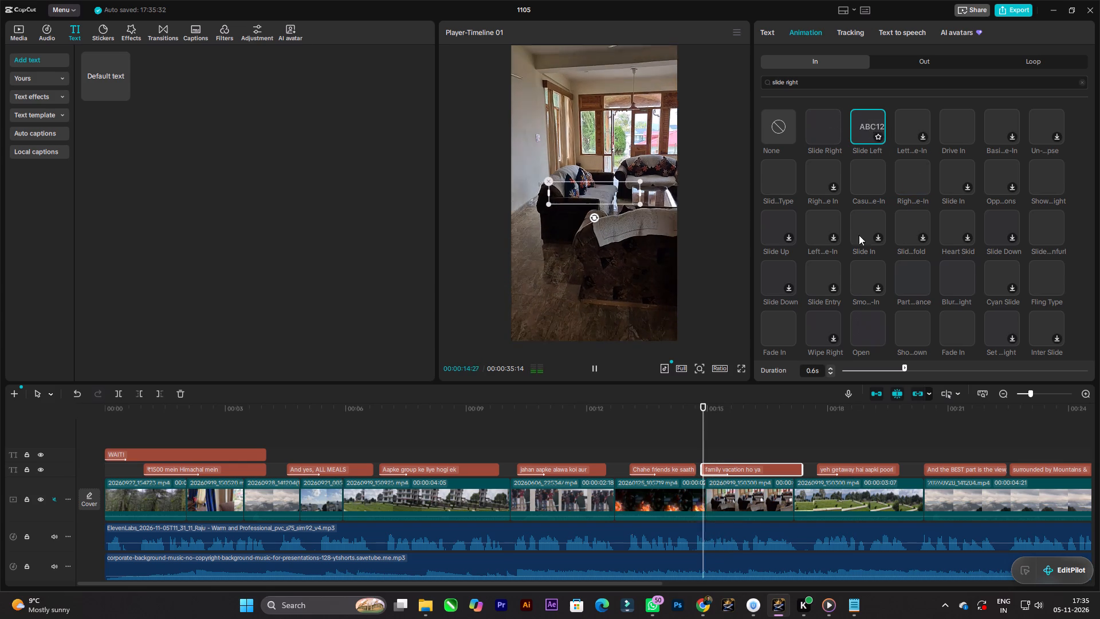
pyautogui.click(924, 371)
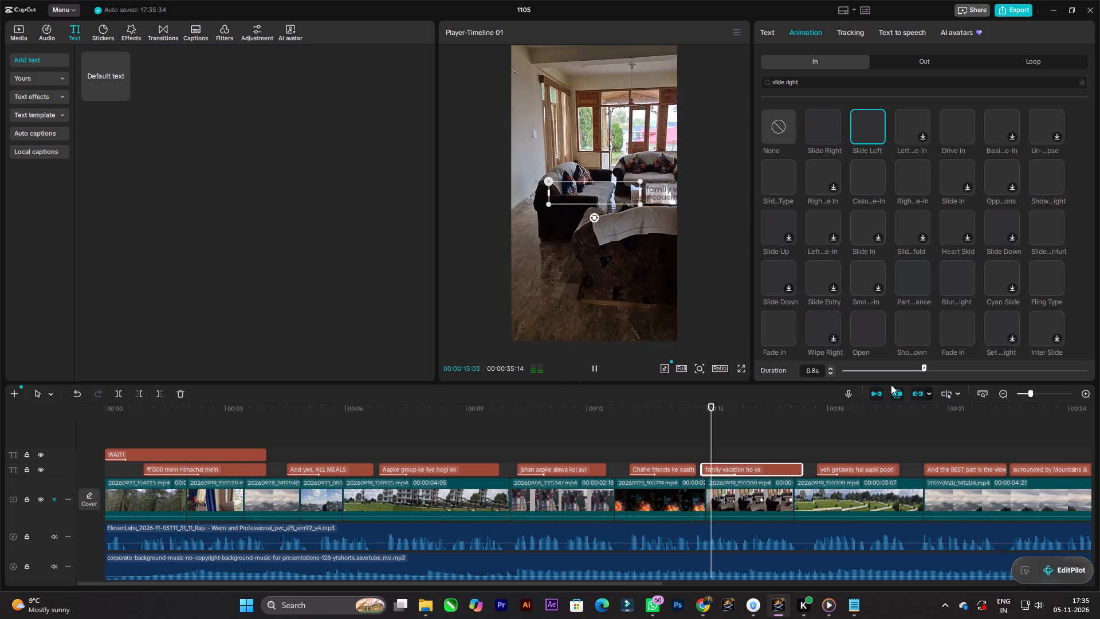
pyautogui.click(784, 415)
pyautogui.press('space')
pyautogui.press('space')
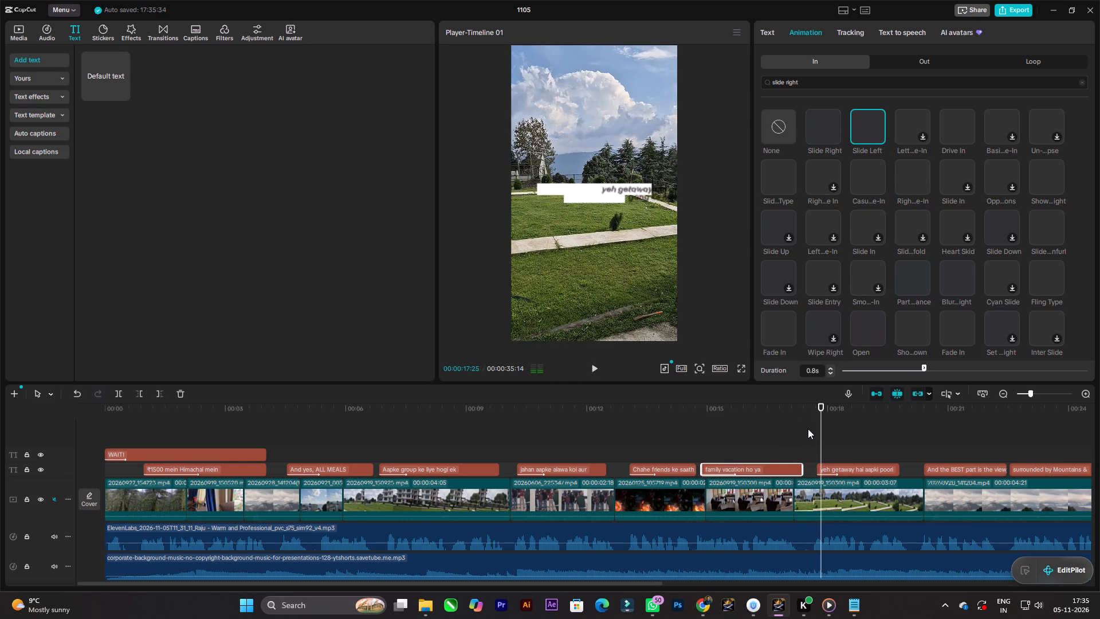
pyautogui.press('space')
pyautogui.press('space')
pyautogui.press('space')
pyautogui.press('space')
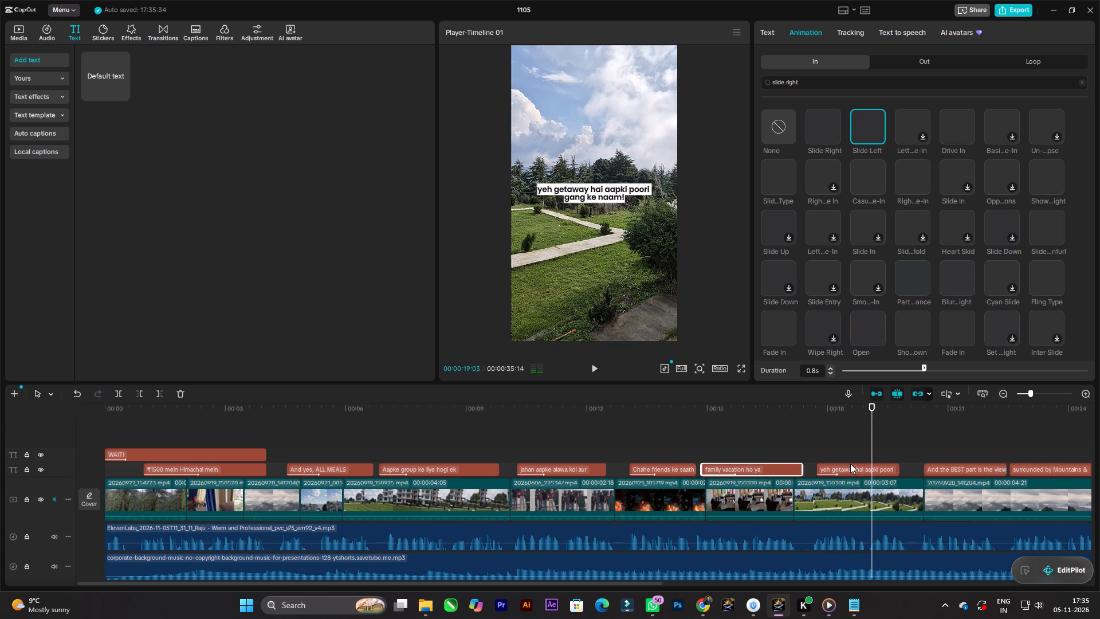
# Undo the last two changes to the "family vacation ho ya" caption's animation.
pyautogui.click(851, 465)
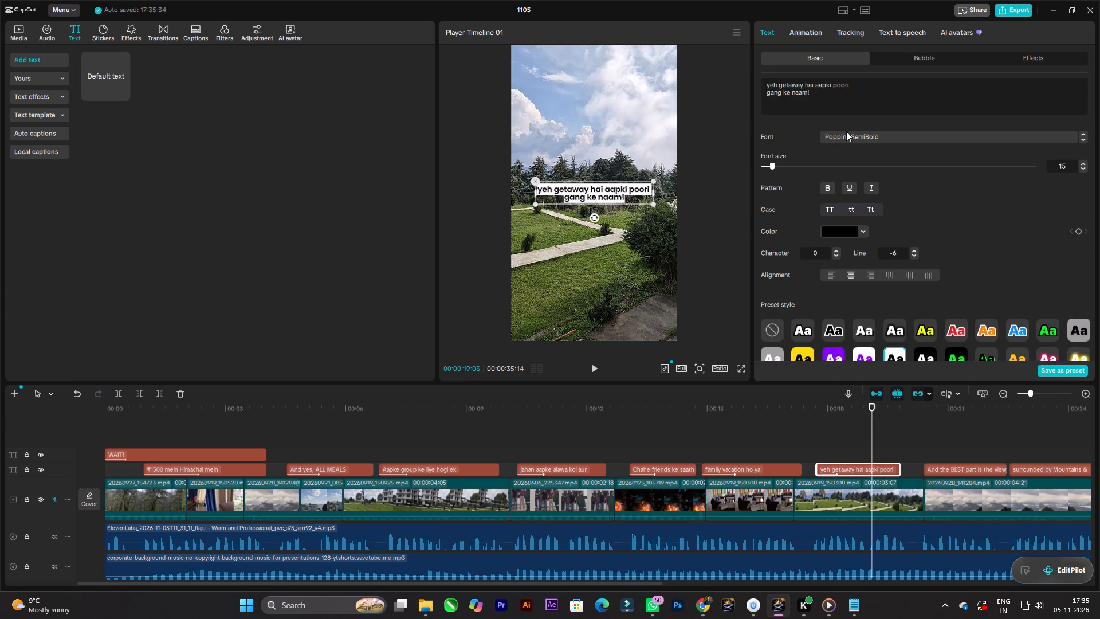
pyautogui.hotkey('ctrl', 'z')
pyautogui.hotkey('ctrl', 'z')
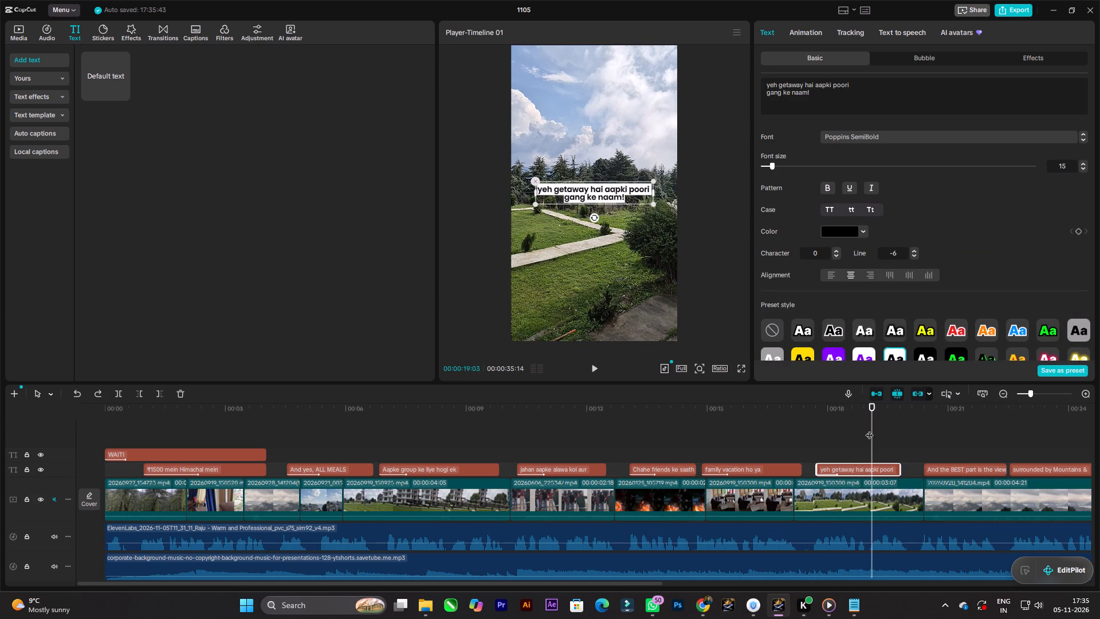
# Apply the Slide Left entrance animation to the "yeh getaway hai aapki poori gang ke naam!" caption with a 0.5 s duration and play it.
pyautogui.moveTo(869, 429); pyautogui.dragTo(843, 428)
pyautogui.click(862, 471)
pyautogui.click(812, 27)
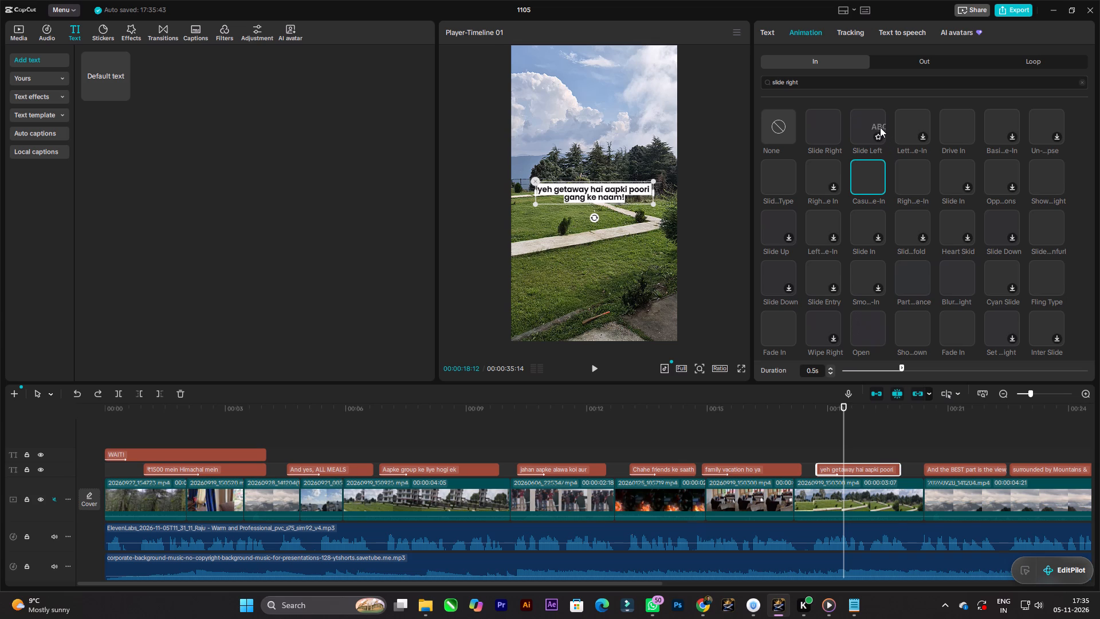
pyautogui.click(875, 122)
pyautogui.moveTo(838, 426); pyautogui.dragTo(803, 421)
pyautogui.press('space')
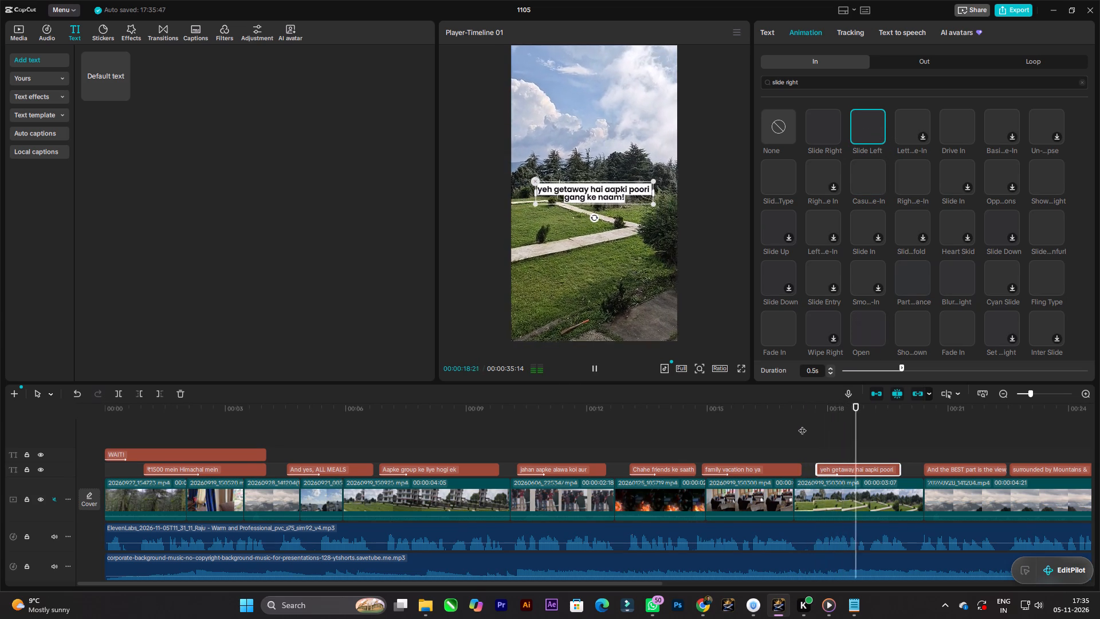
pyautogui.press('space')
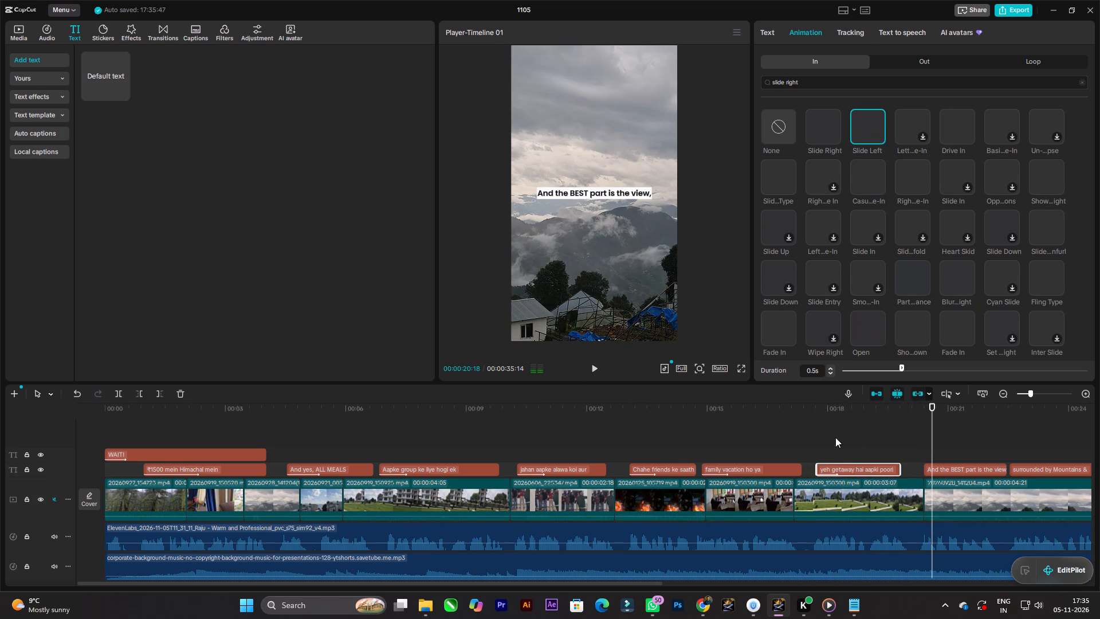
# Extend the end of the "yeh getaway hai aapki poori gang ke naam!" caption to about 20 s to match the voiceover and play on.
pyautogui.moveTo(932, 437); pyautogui.dragTo(881, 433)
pyautogui.press('space')
pyautogui.press('space')
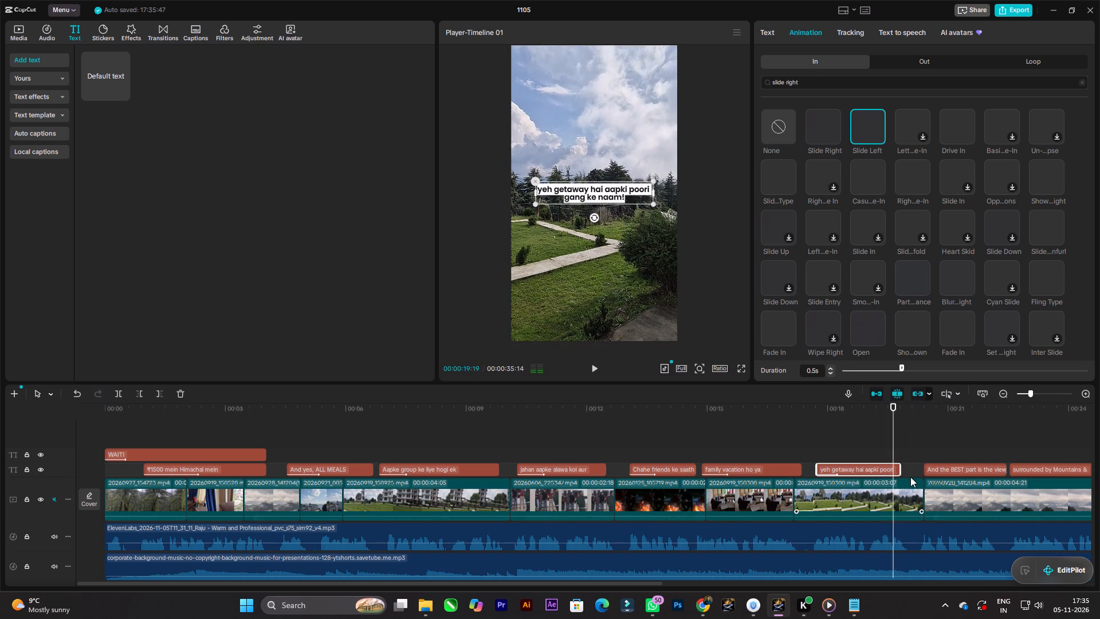
pyautogui.press('space')
pyautogui.press('space')
pyautogui.moveTo(899, 468); pyautogui.dragTo(909, 468)
pyautogui.press('space')
pyautogui.press('space')
# Apply the Slid...fold entrance animation to the "And the BEST part is the view," caption with a 0.7 s duration and play it.
pyautogui.click(950, 468)
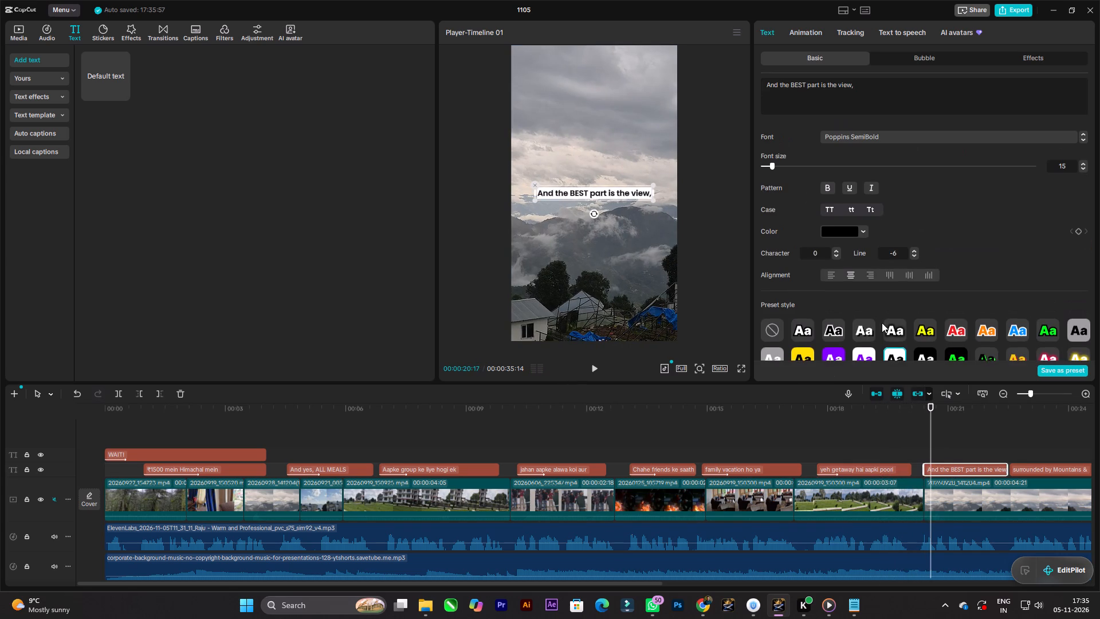
pyautogui.click(815, 29)
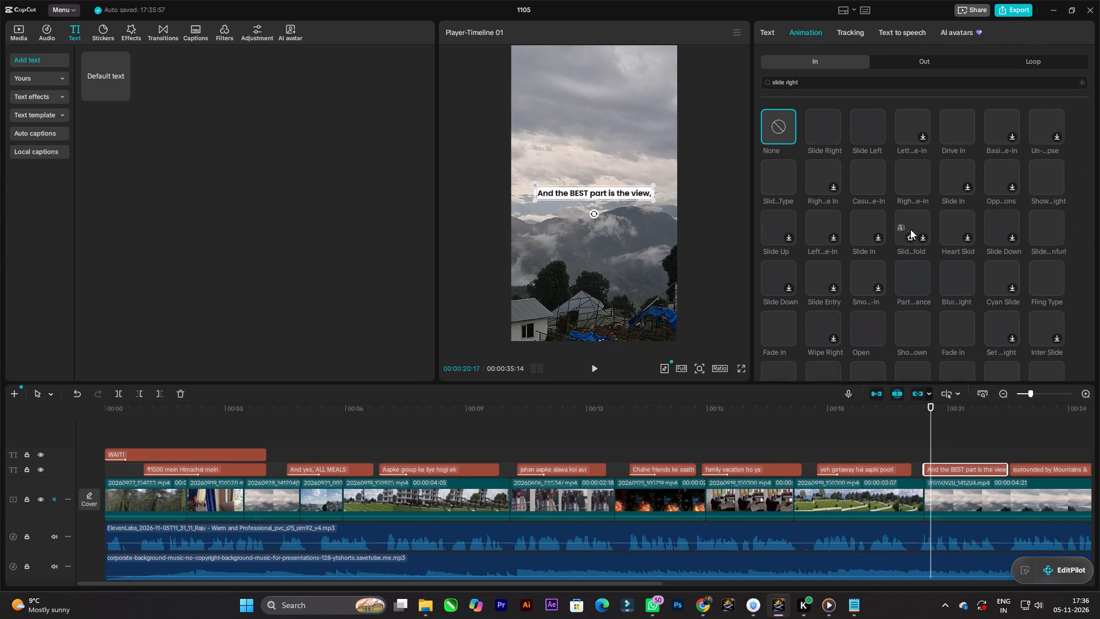
pyautogui.click(904, 220)
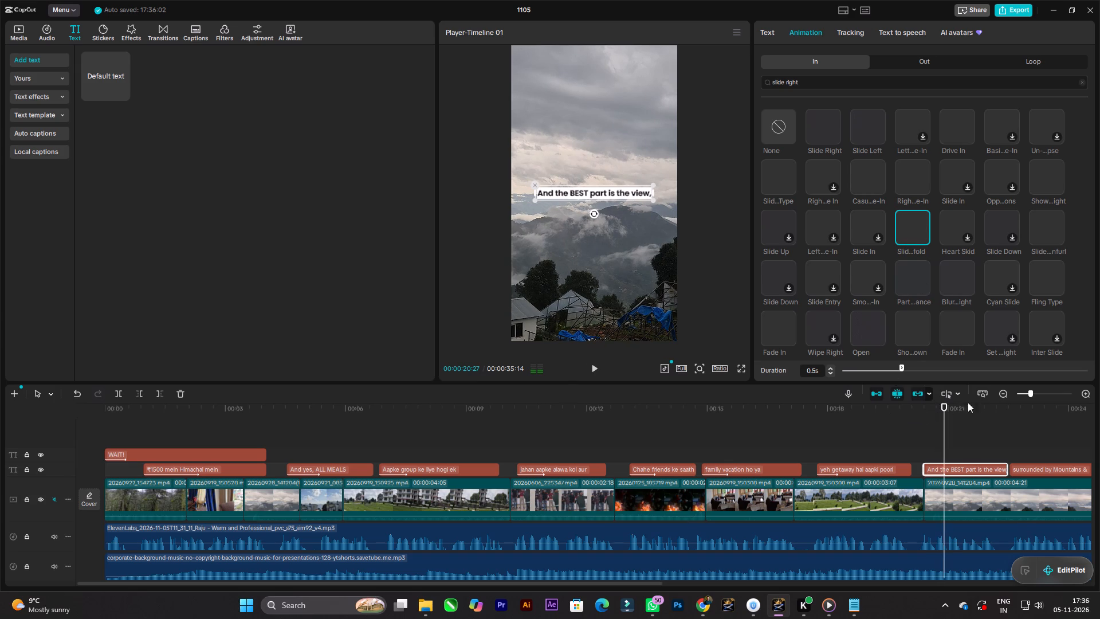
pyautogui.click(920, 369)
pyautogui.press('space')
pyautogui.press('space')
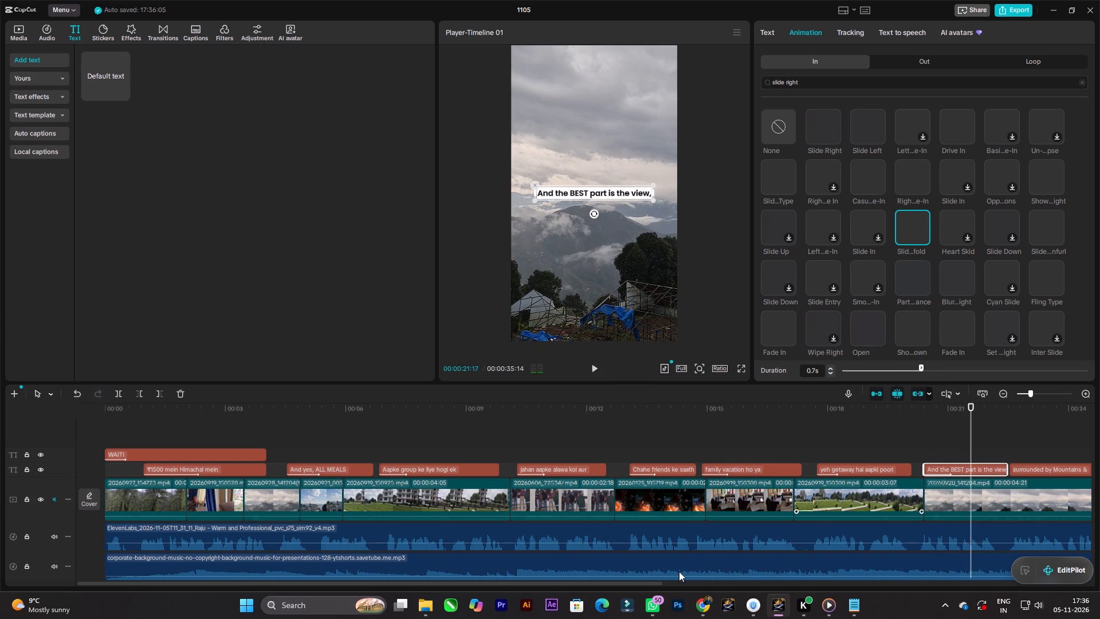
pyautogui.moveTo(608, 583); pyautogui.dragTo(755, 586)
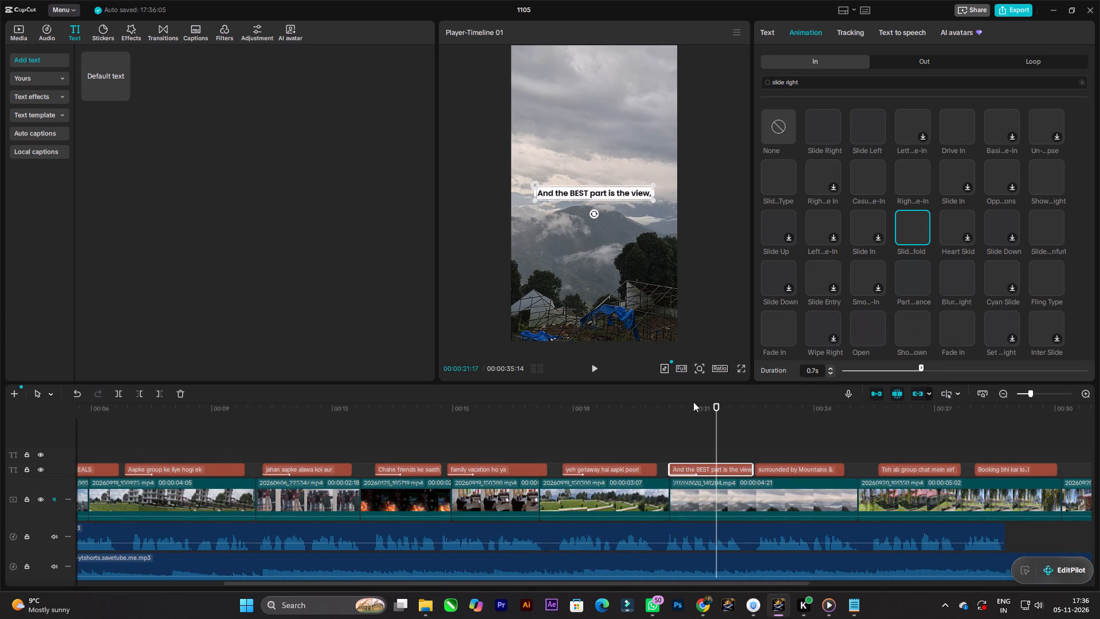
pyautogui.moveTo(716, 415); pyautogui.dragTo(639, 413)
pyautogui.press('space')
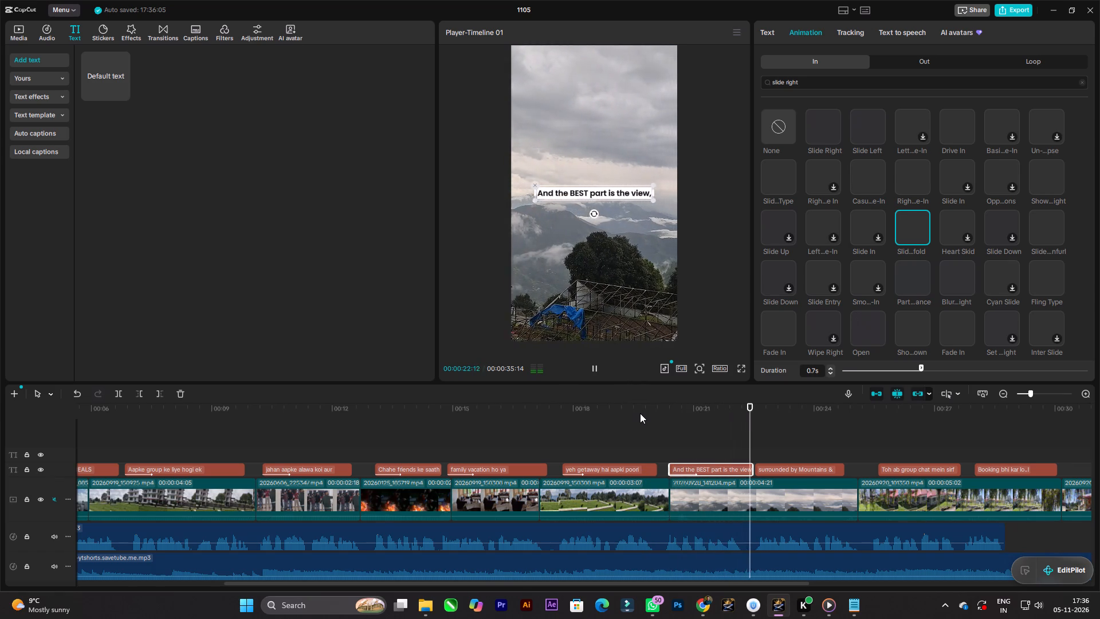
pyautogui.press('space')
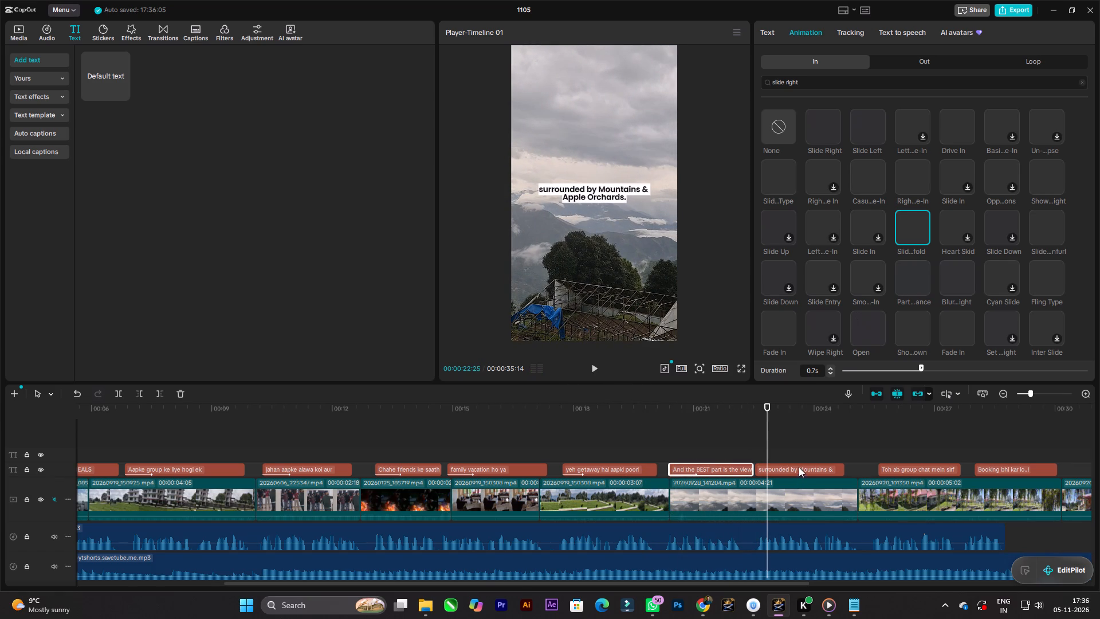
# Apply the Slid...fold entrance animation to the "surrounded by Mountains & Apple Orchards." caption with a 0.7 s duration and play it through.
pyautogui.click(799, 467)
pyautogui.click(809, 32)
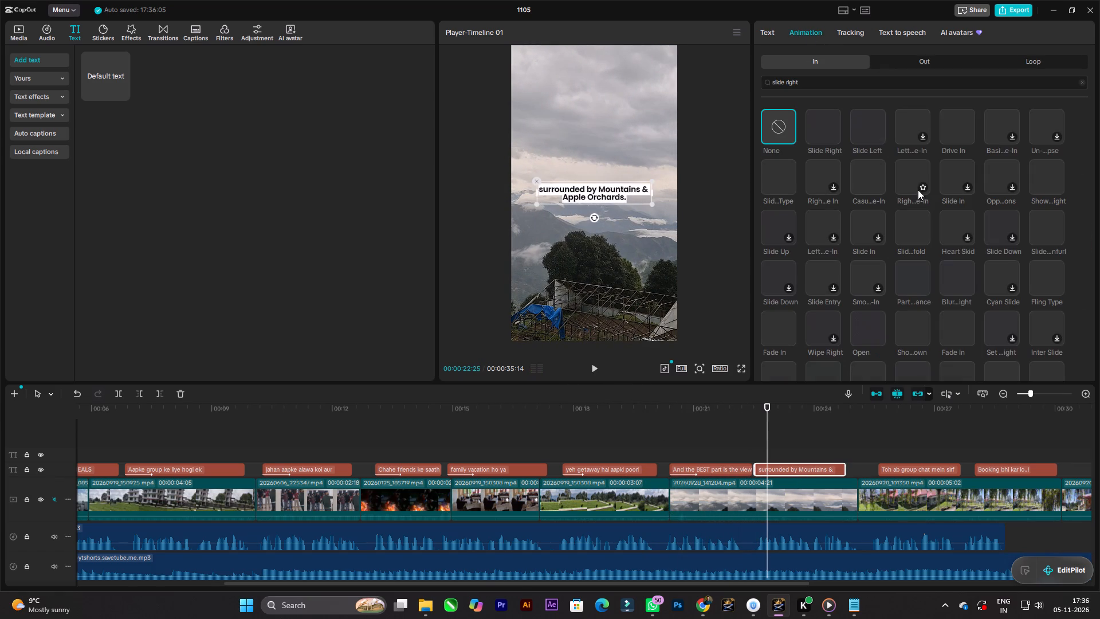
pyautogui.click(916, 225)
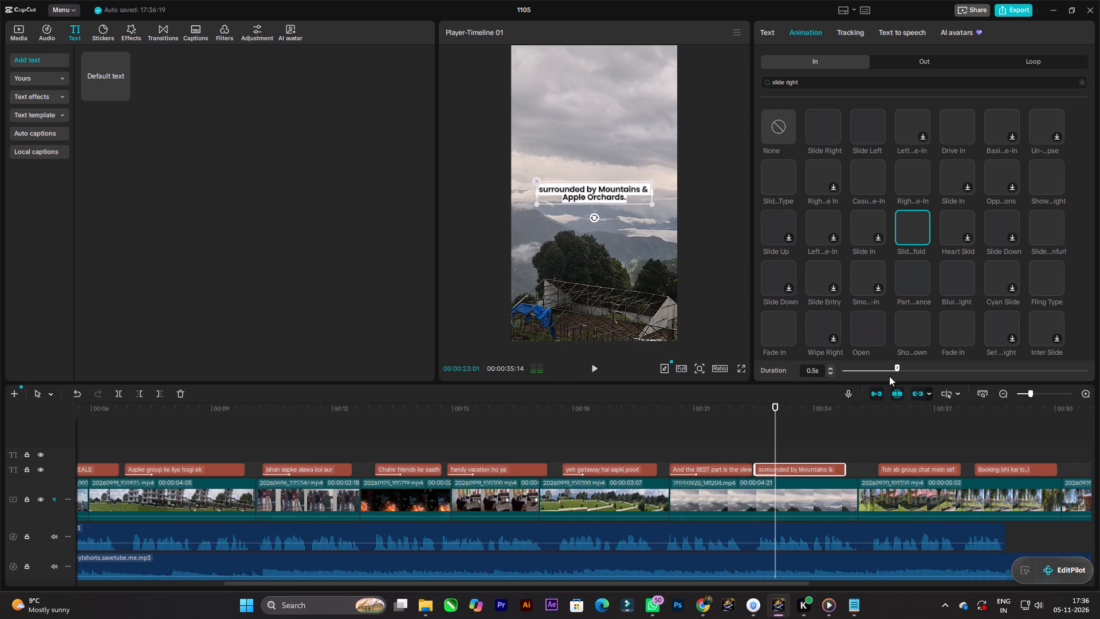
pyautogui.click(916, 371)
pyautogui.moveTo(772, 425); pyautogui.dragTo(732, 421)
pyautogui.press('space')
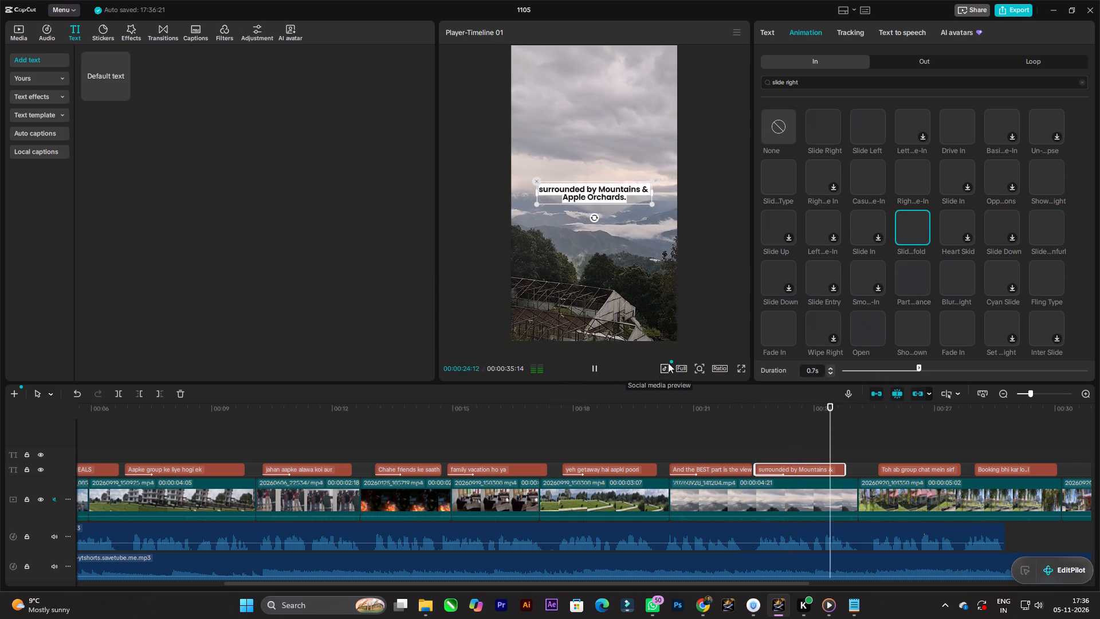
pyautogui.press('space')
pyautogui.press('space')
pyautogui.press('space')
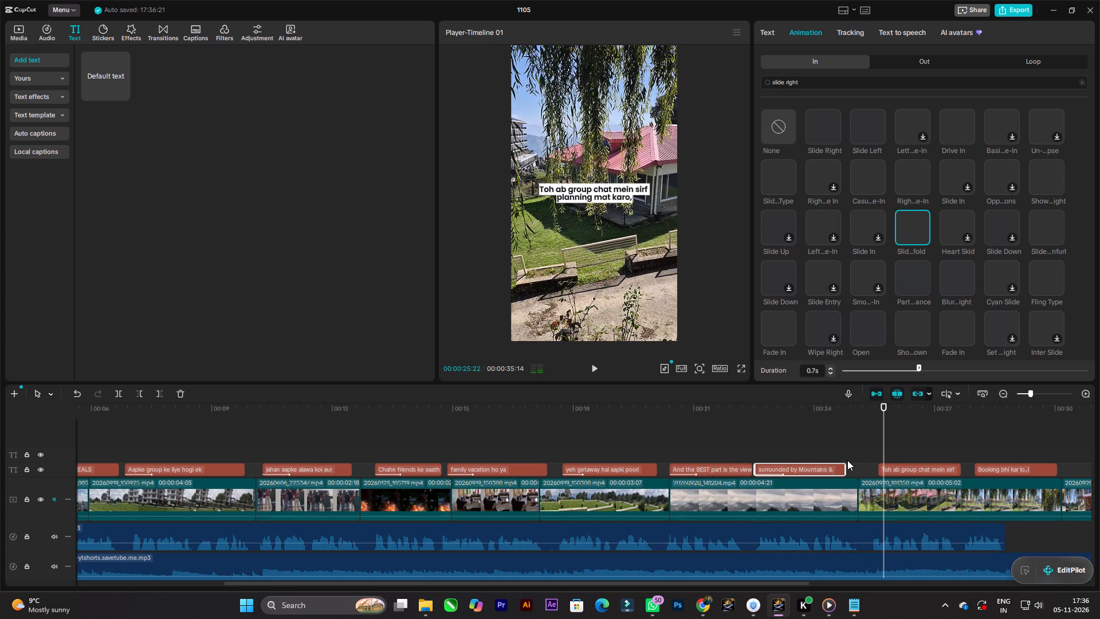
# Extend the end of the "surrounded by Mountains & Apple Orchards." caption to about 25 s and play on into the following caption.
pyautogui.moveTo(846, 468); pyautogui.dragTo(854, 467)
pyautogui.press('space')
pyautogui.press('space')
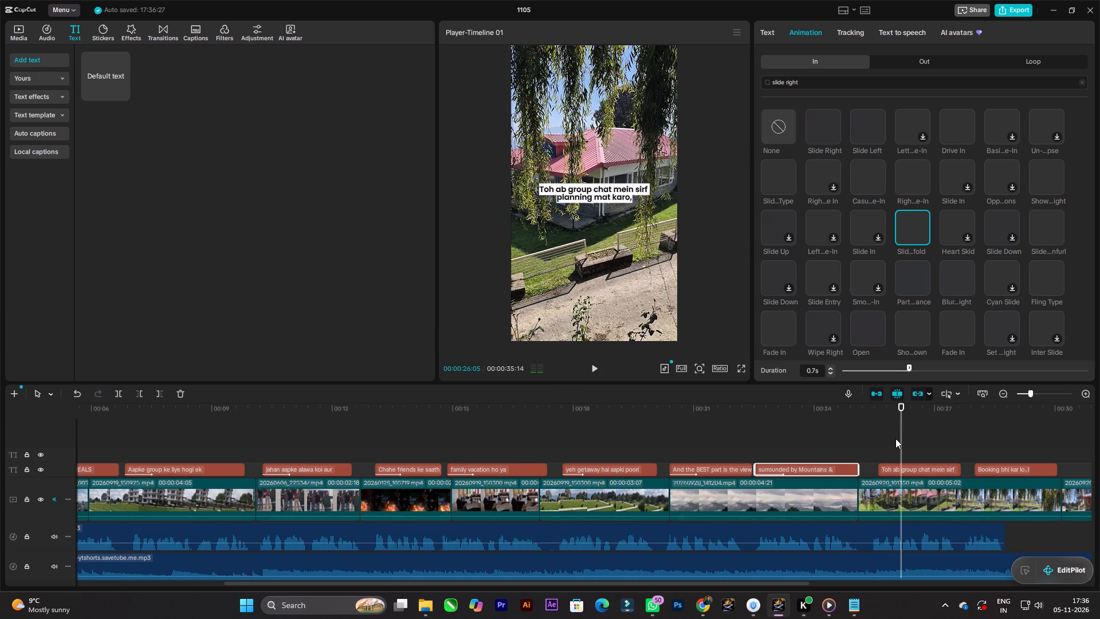
pyautogui.moveTo(897, 438); pyautogui.dragTo(843, 438)
pyautogui.press('space')
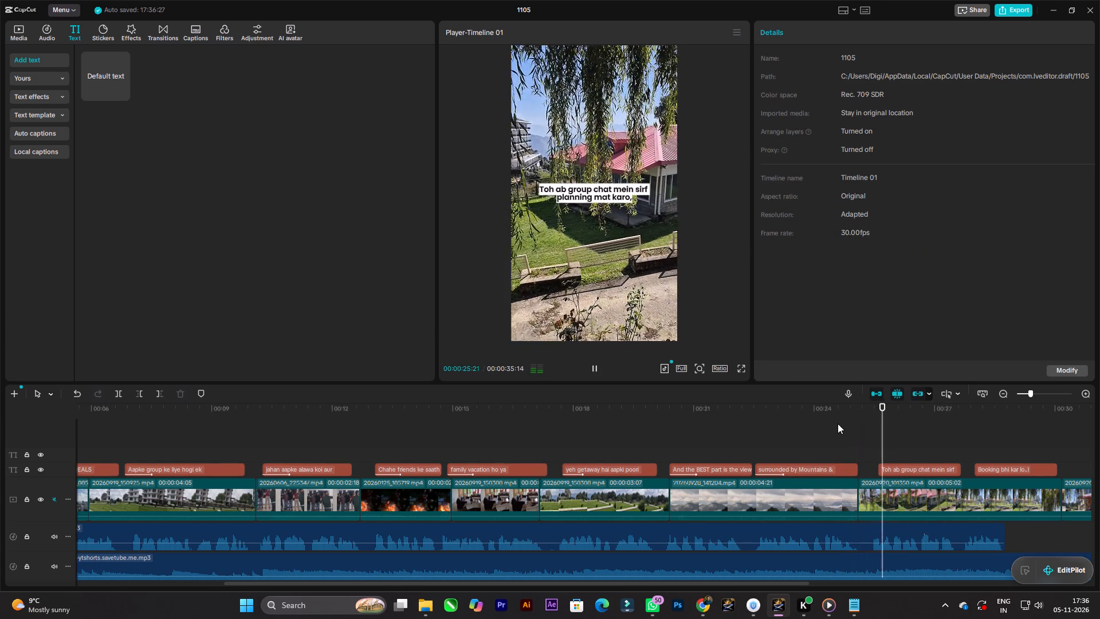
pyautogui.press('space')
# Apply the Slide In entrance animation to the "Toh ab group chat mein sirf planning mat karo," caption with a 0.7 s duration and play it.
pyautogui.click(938, 468)
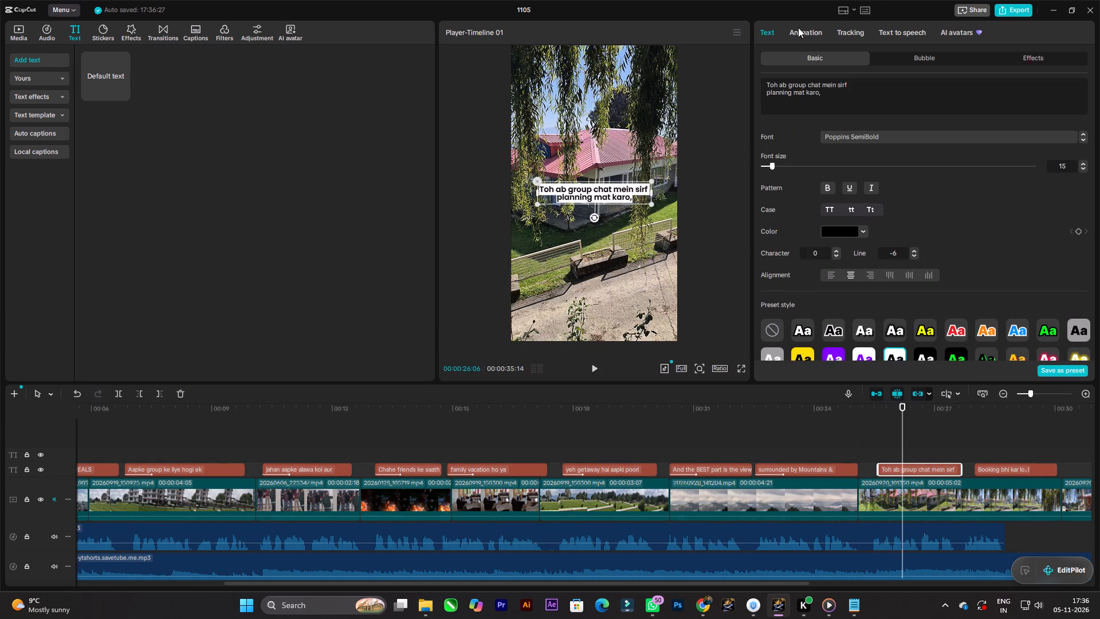
pyautogui.click(807, 30)
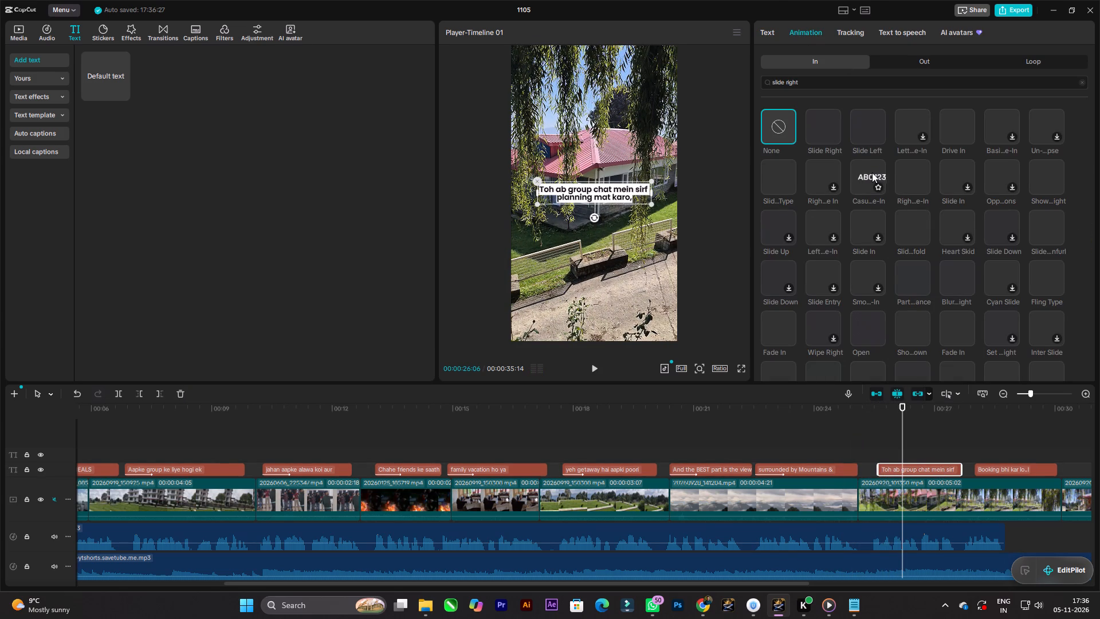
pyautogui.click(872, 173)
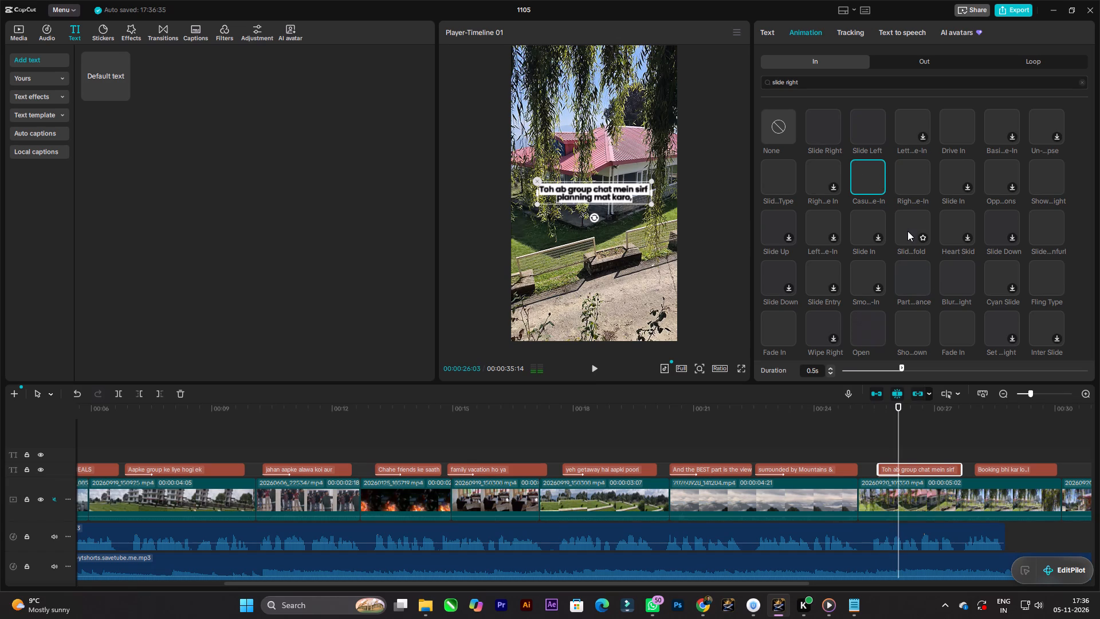
pyautogui.click(862, 220)
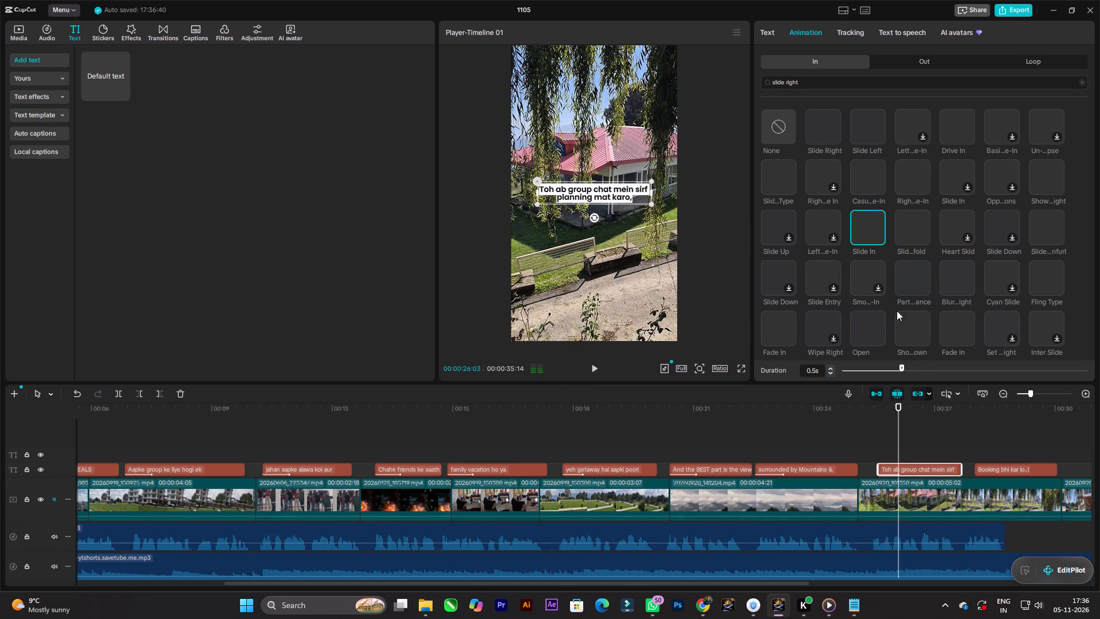
pyautogui.click(929, 368)
pyautogui.moveTo(897, 412); pyautogui.dragTo(830, 410)
pyautogui.press('space')
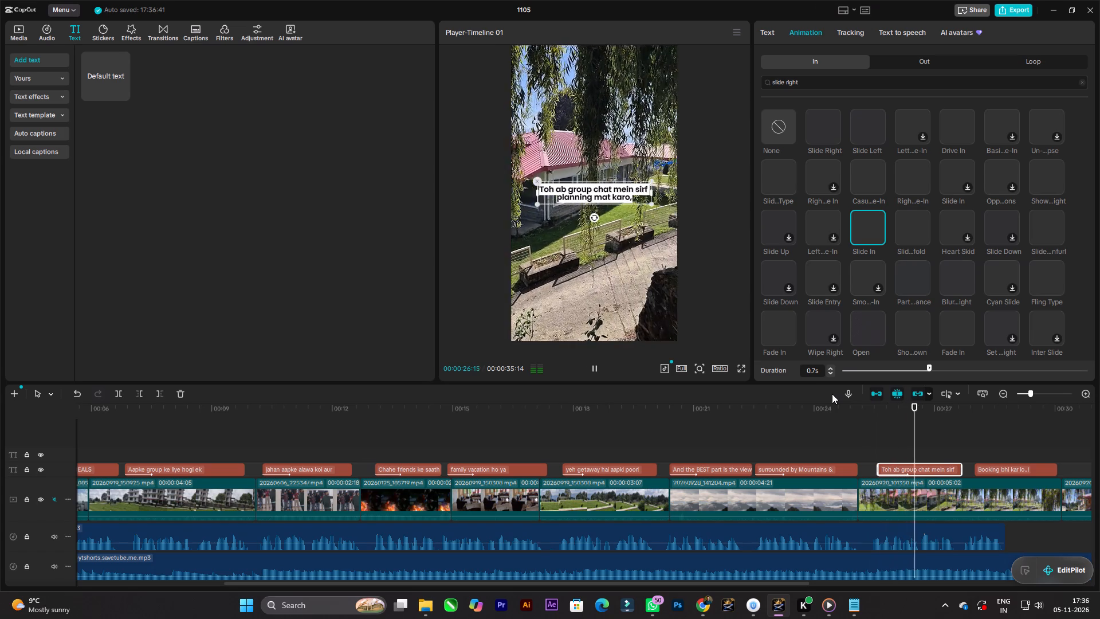
pyautogui.press('space')
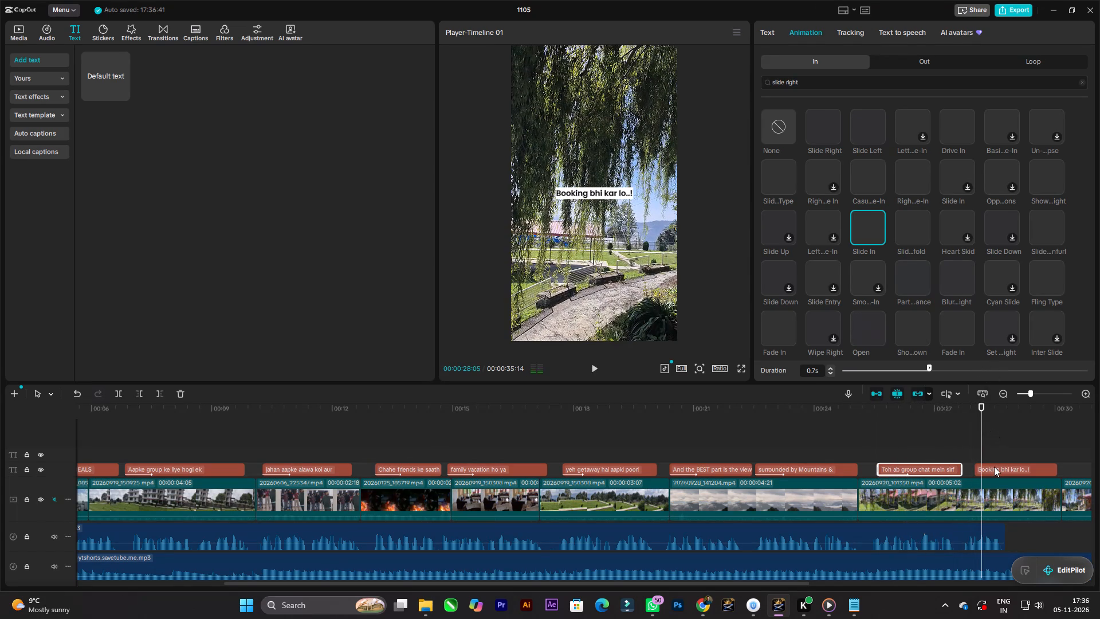
# Apply the Blur...ight entrance animation to the "Booking bhi kar lo..!" caption with a 0.7 s duration and play on into the last clip.
pyautogui.click(994, 468)
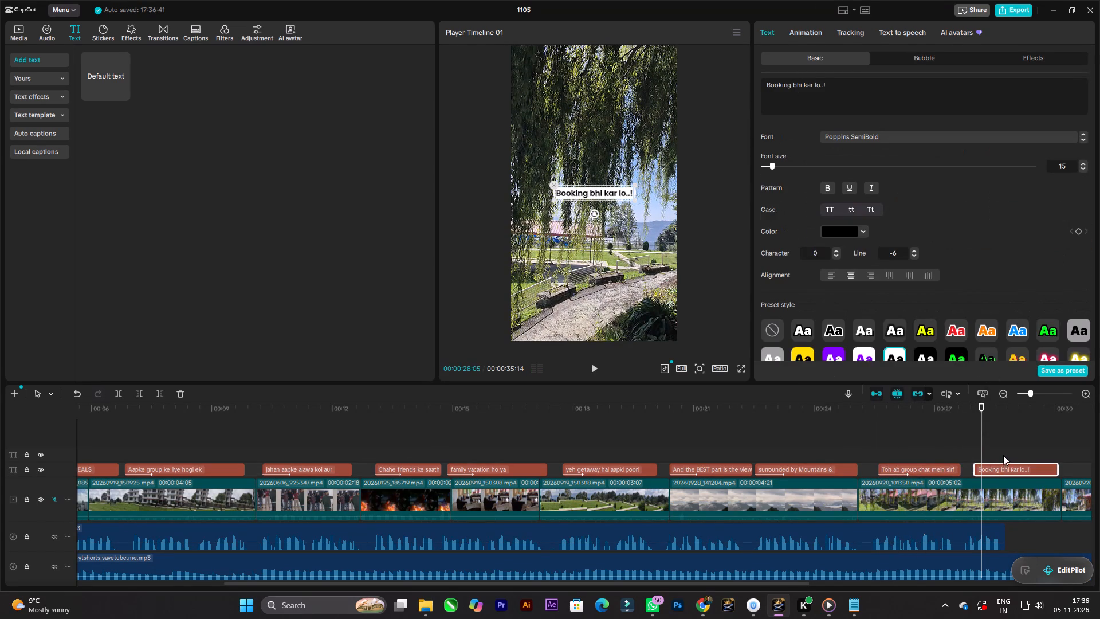
pyautogui.click(800, 30)
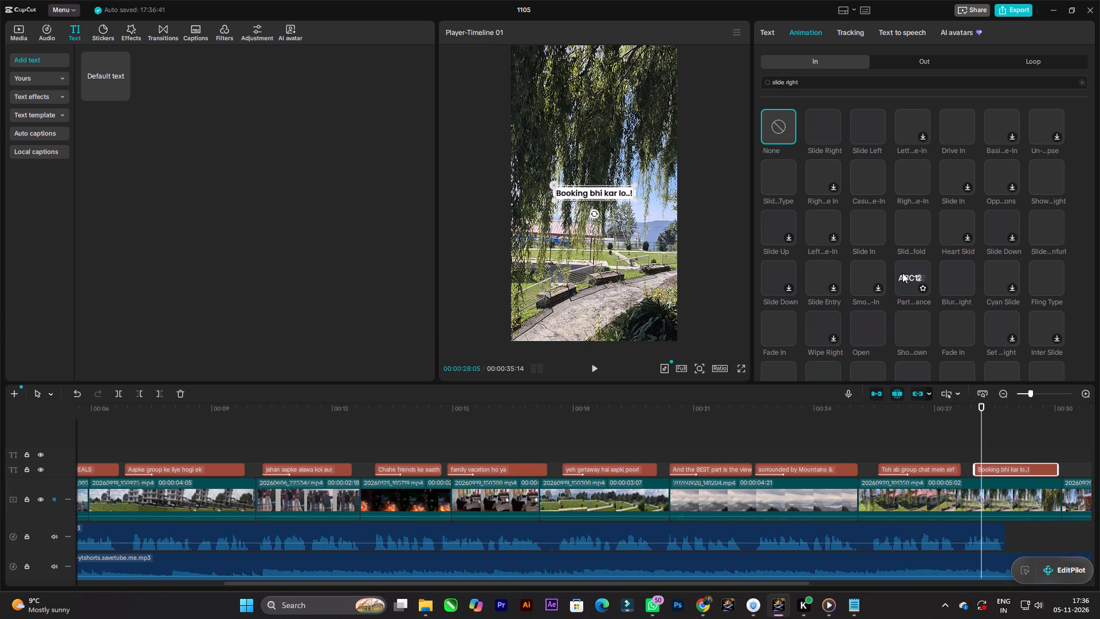
pyautogui.click(960, 276)
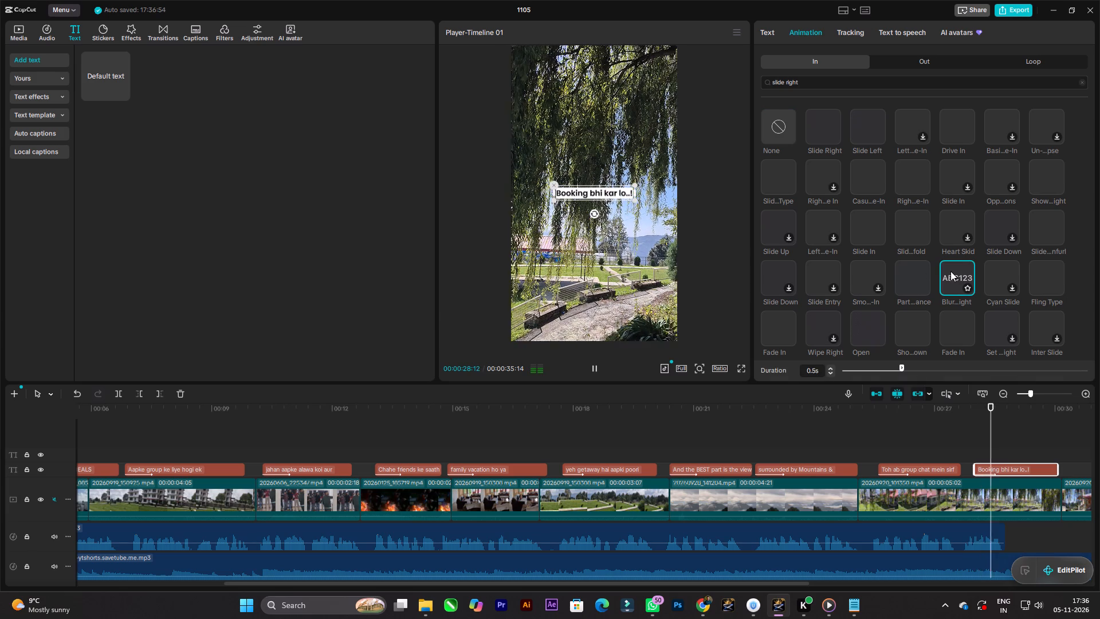
pyautogui.click(929, 369)
pyautogui.moveTo(998, 409); pyautogui.dragTo(963, 406)
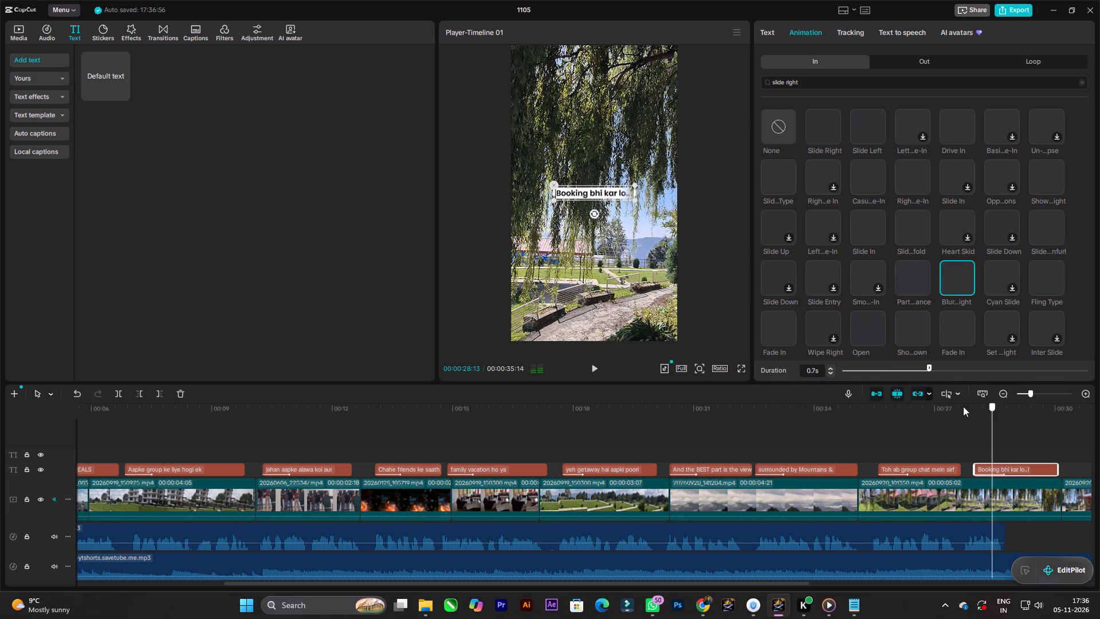
pyautogui.moveTo(963, 406); pyautogui.dragTo(950, 406)
pyautogui.press('space')
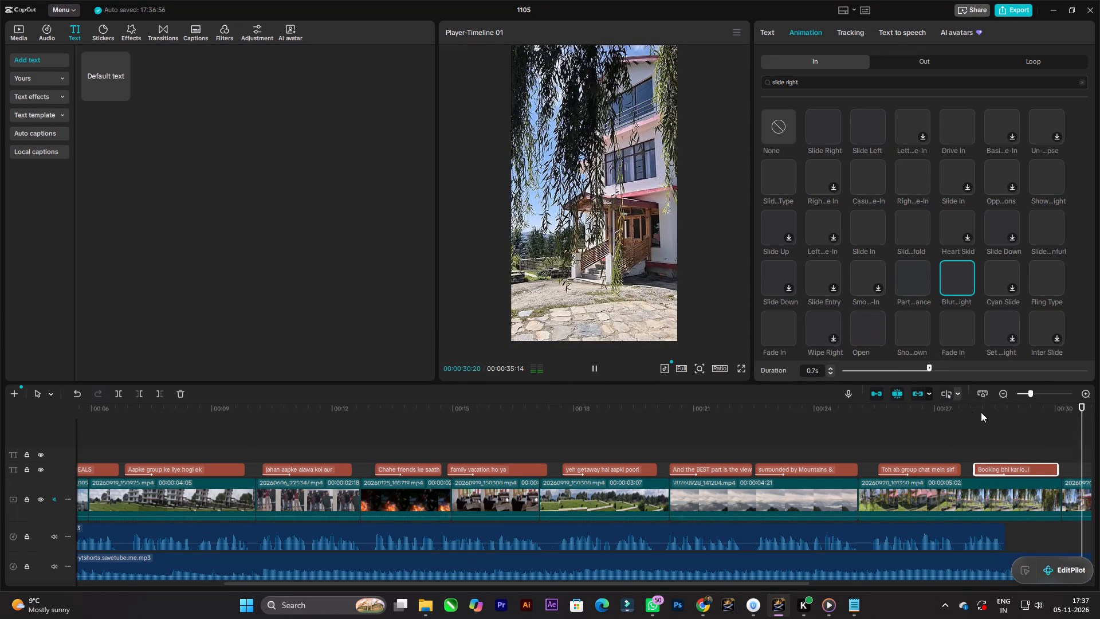
pyautogui.press('space')
pyautogui.press('space')
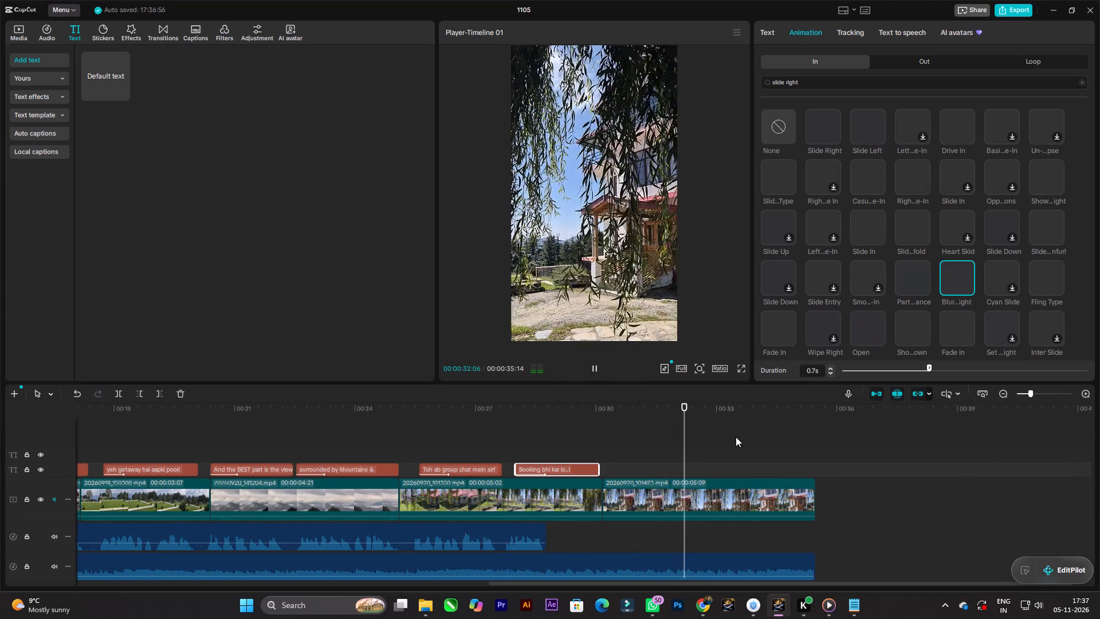
pyautogui.scroll(-2, 735, 437)
pyautogui.press('space')
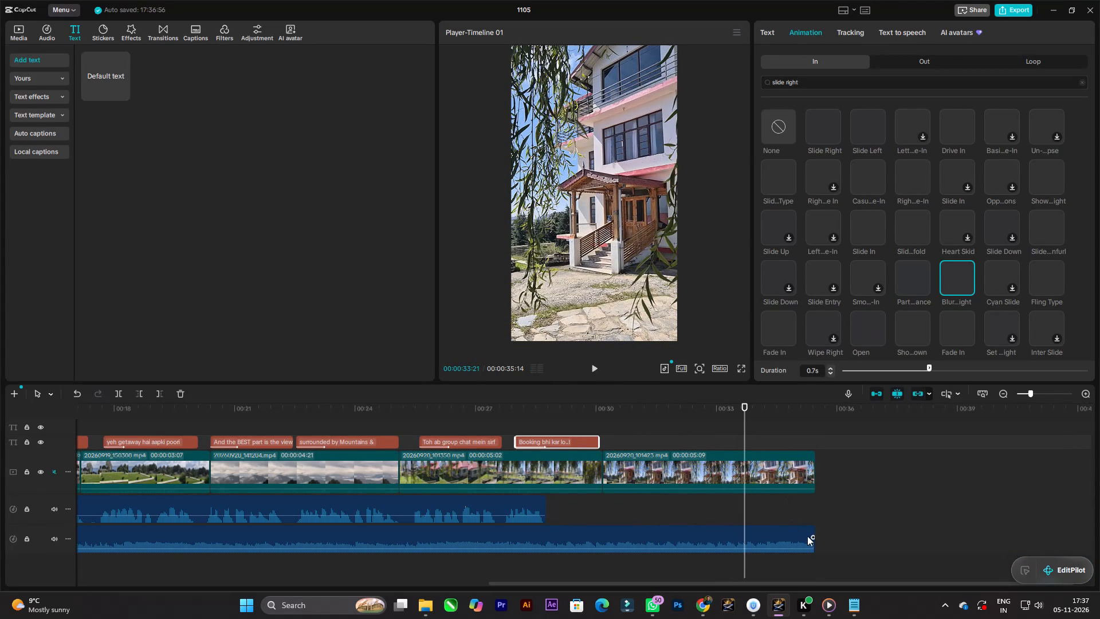
# Add a 1.5 s fade-out to the end of the background music and play the video's ending.
pyautogui.moveTo(815, 538); pyautogui.dragTo(753, 528)
pyautogui.press('space')
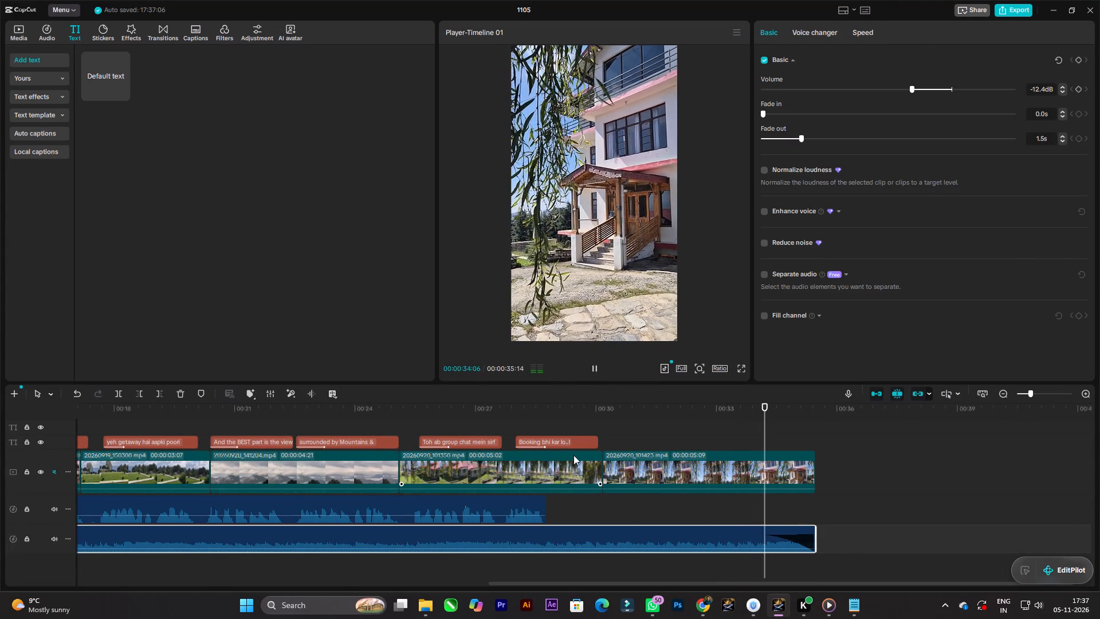
pyautogui.keyDown('ctrl'); pyautogui.scroll(-8, 604, 452); pyautogui.keyUp('ctrl')
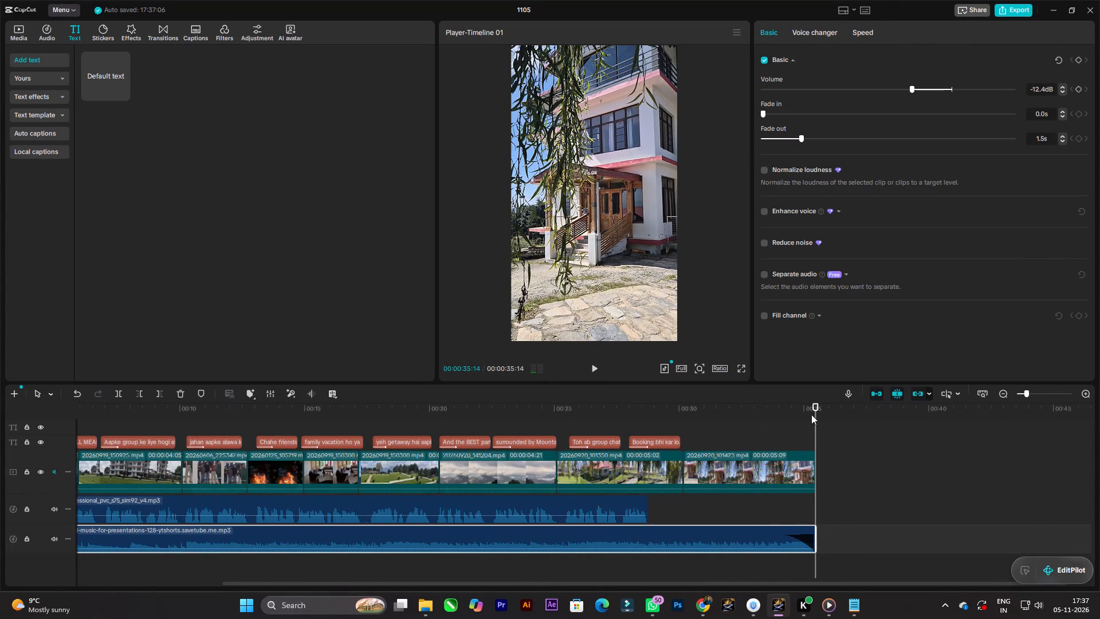
# Play the whole video from the start to review the captions, animations and voiceover timing.
pyautogui.moveTo(814, 413); pyautogui.dragTo(0, 252)
pyautogui.press('space')
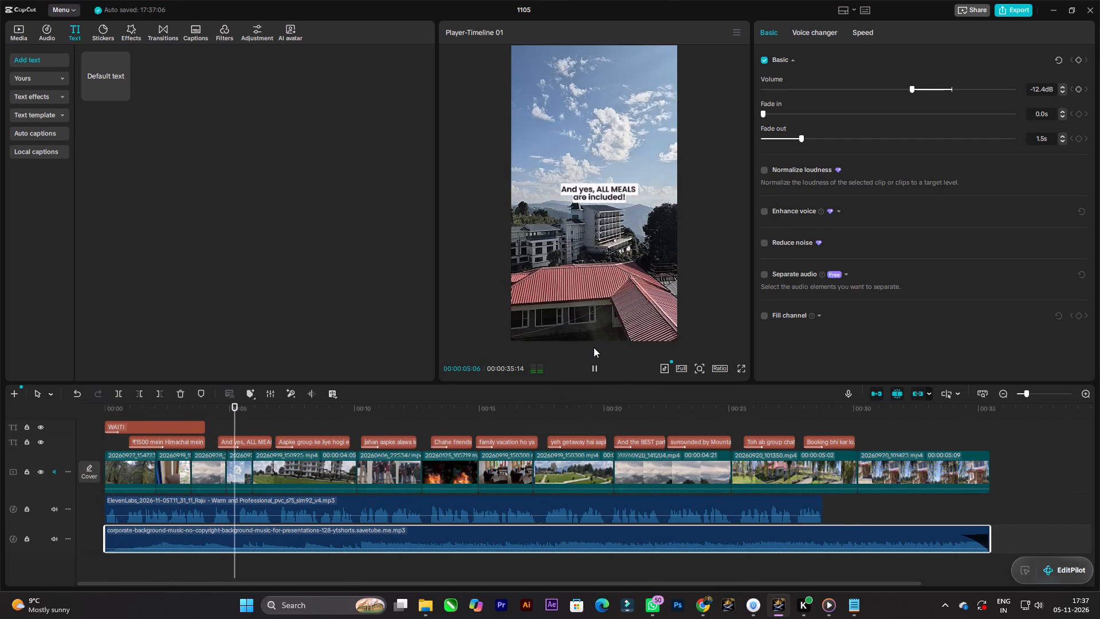
pyautogui.press('space')
pyautogui.press('space')
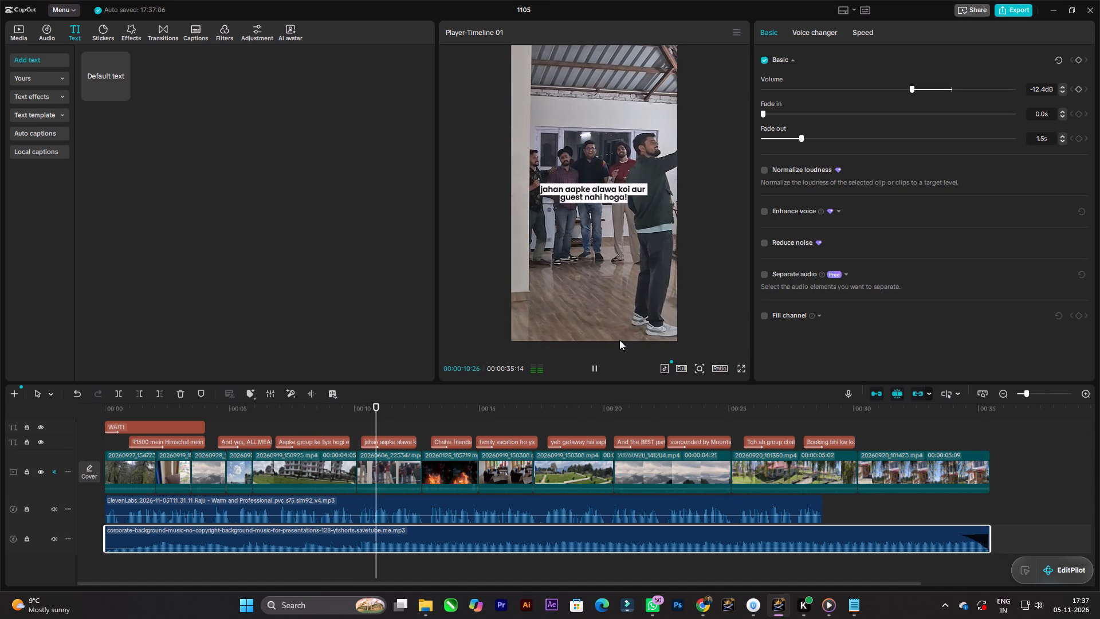
pyautogui.press('space')
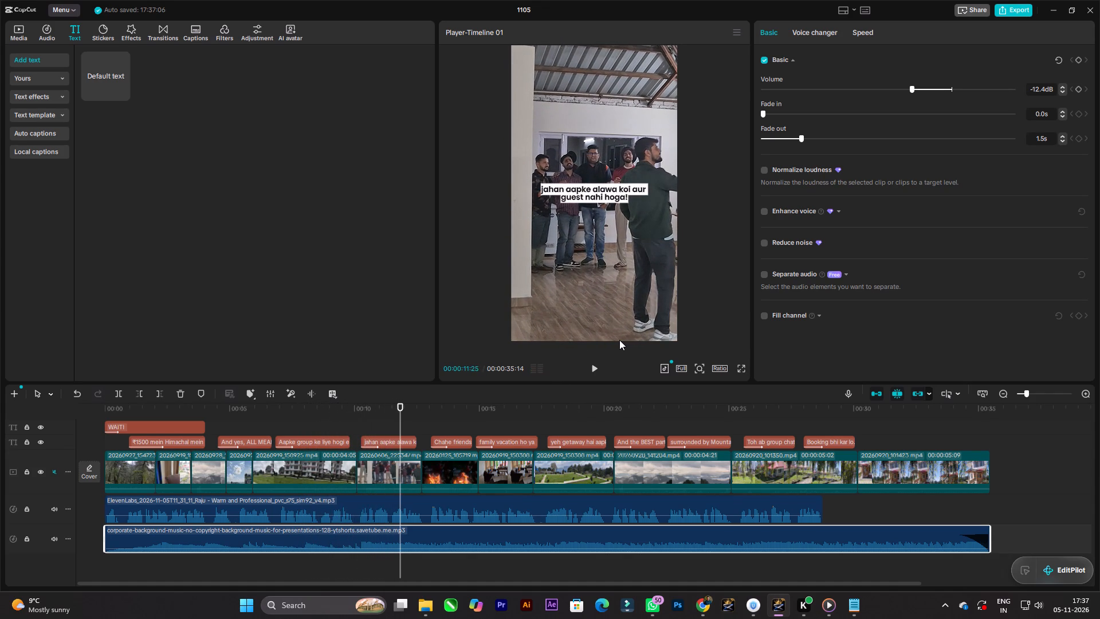
pyautogui.press('space')
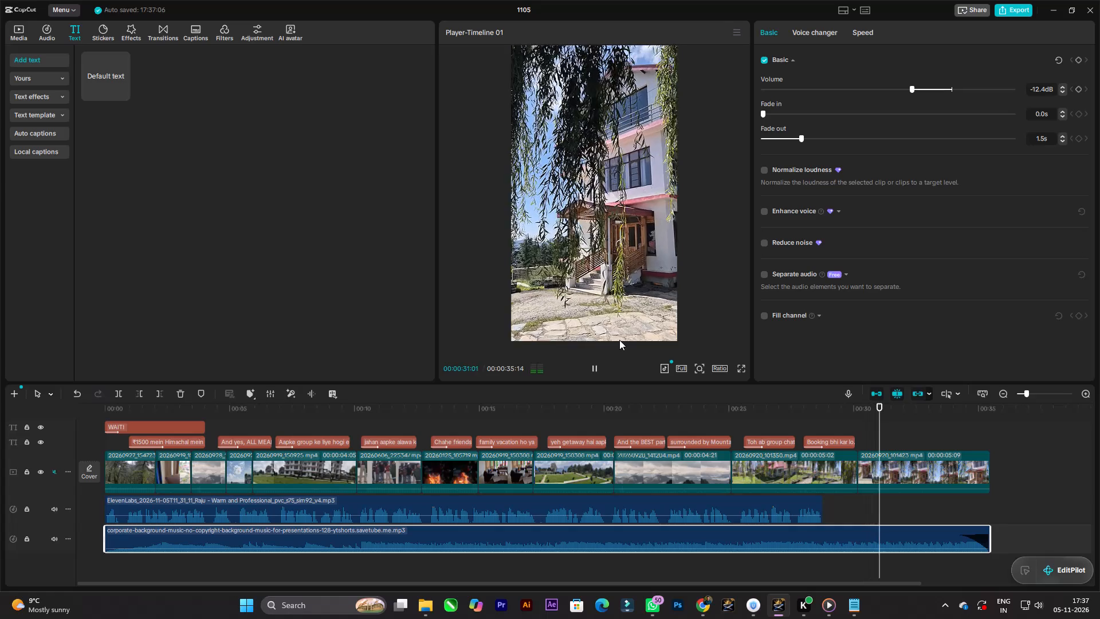
pyautogui.press('space')
# Open the export settings and browse for the export location to the Aalayam Homestay folder inside pd data.
pyautogui.click(1017, 9)
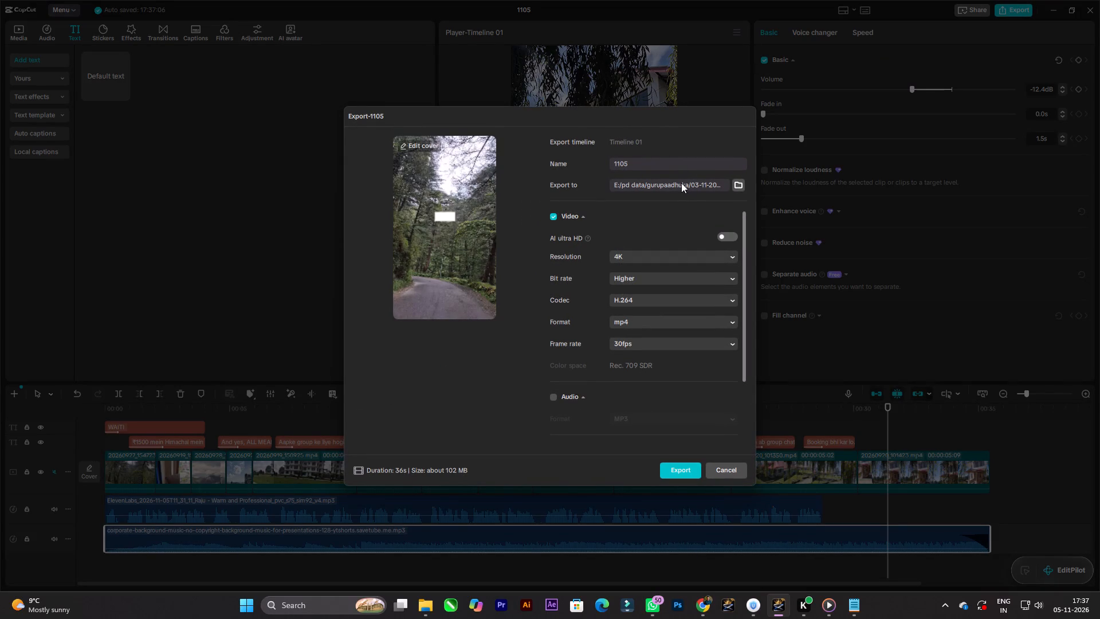
pyautogui.click(735, 184)
pyautogui.click(258, 140)
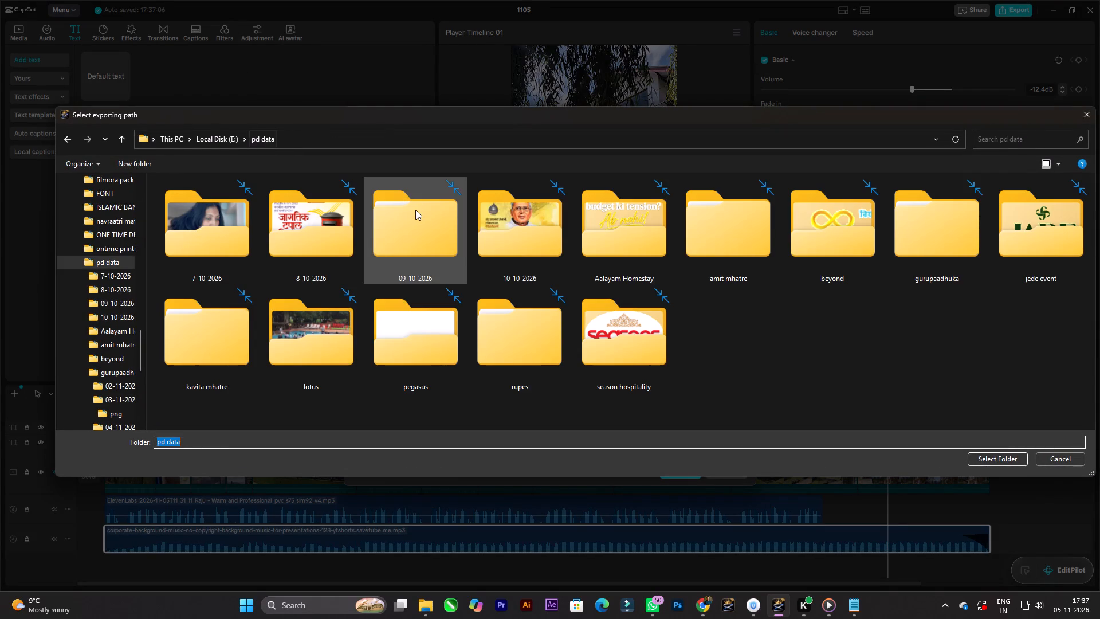
pyautogui.click(415, 210)
pyautogui.press('a')
pyautogui.doubleClick(631, 249)
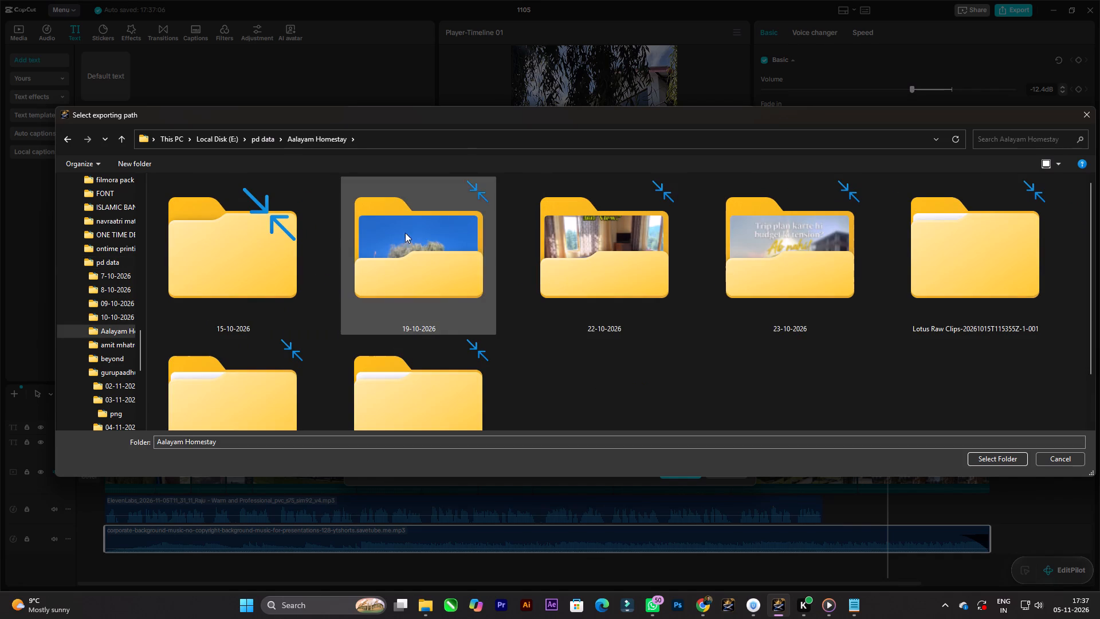
# Create a folder named 05-11-2026 inside Aalayam Homestay and select it as the export destination.
pyautogui.scroll(-8, 685, 354)
pyautogui.rightClick(708, 367)
pyautogui.click(742, 471)
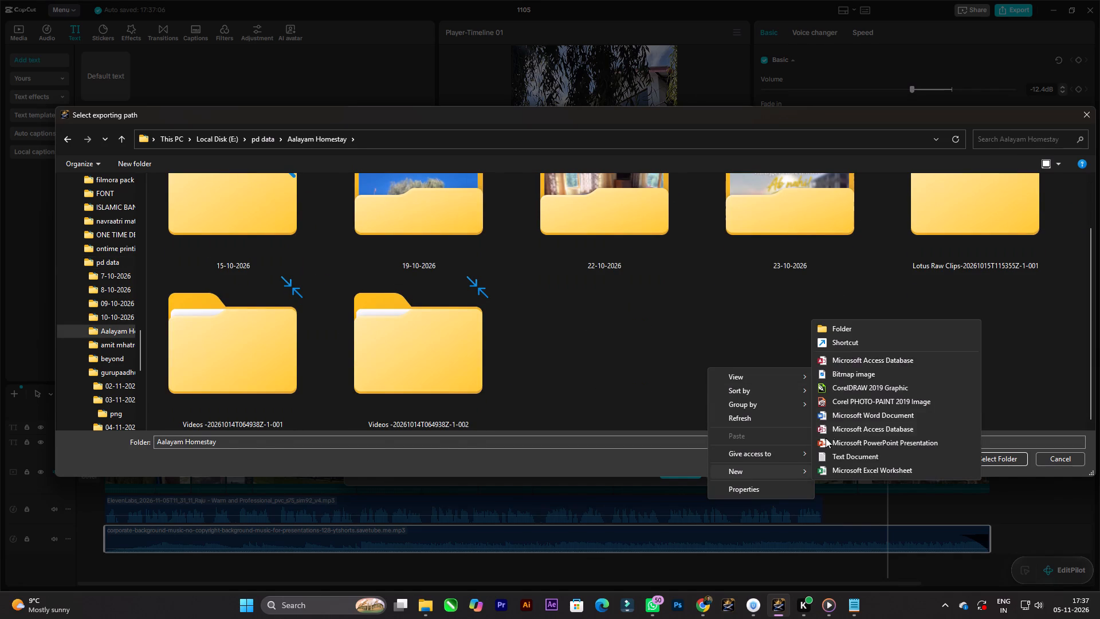
pyautogui.click(853, 334)
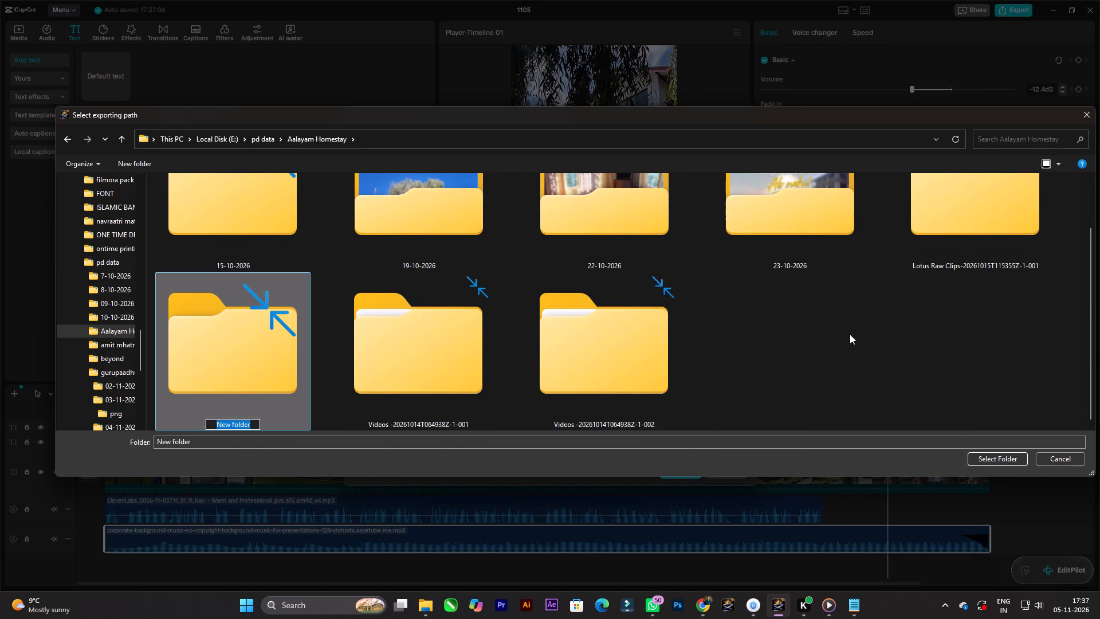
pyautogui.press('0')
pyautogui.press('5')
pyautogui.press('=')
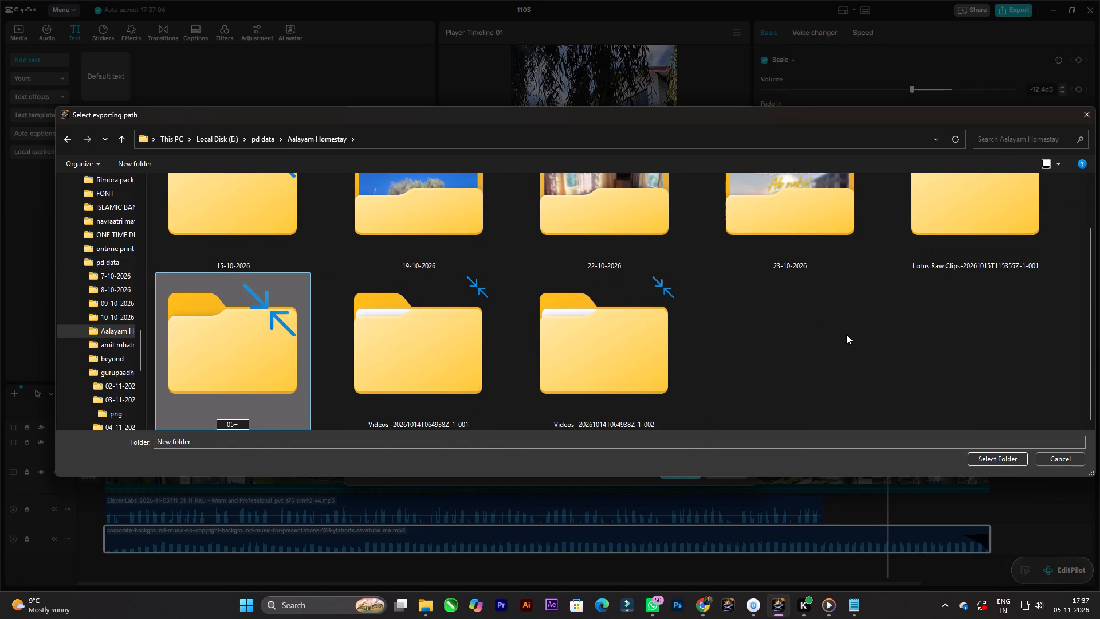
pyautogui.write('11')
pyautogui.press('BackSpace')
pyautogui.press('BackSpace')
pyautogui.press('BackSpace')
pyautogui.press('-')
pyautogui.write('11')
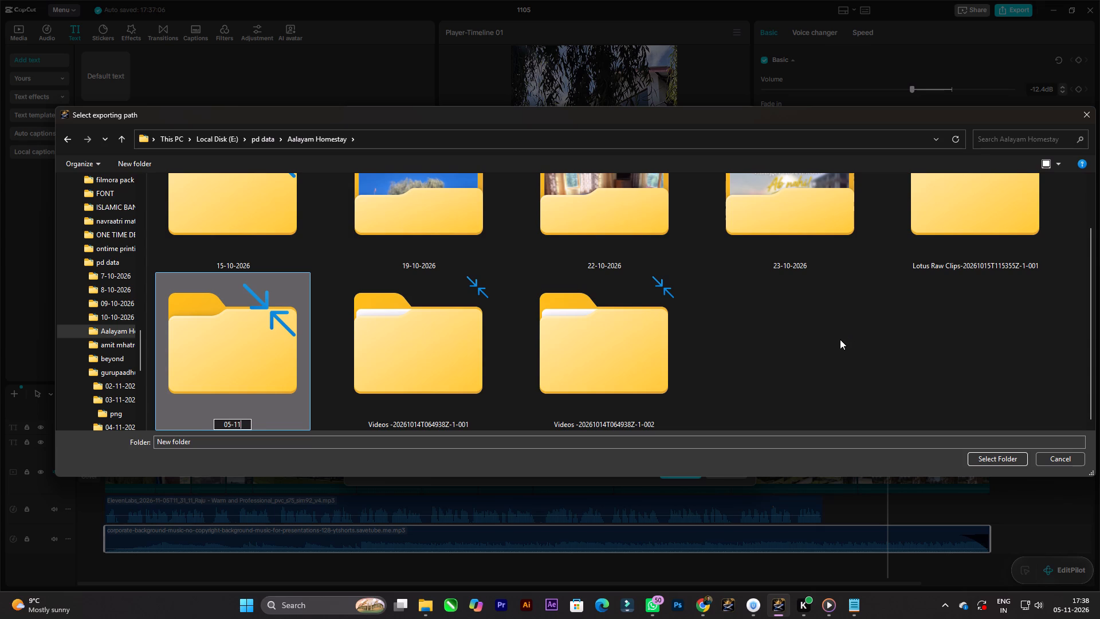
pyautogui.write('-2026')
pyautogui.press('Return')
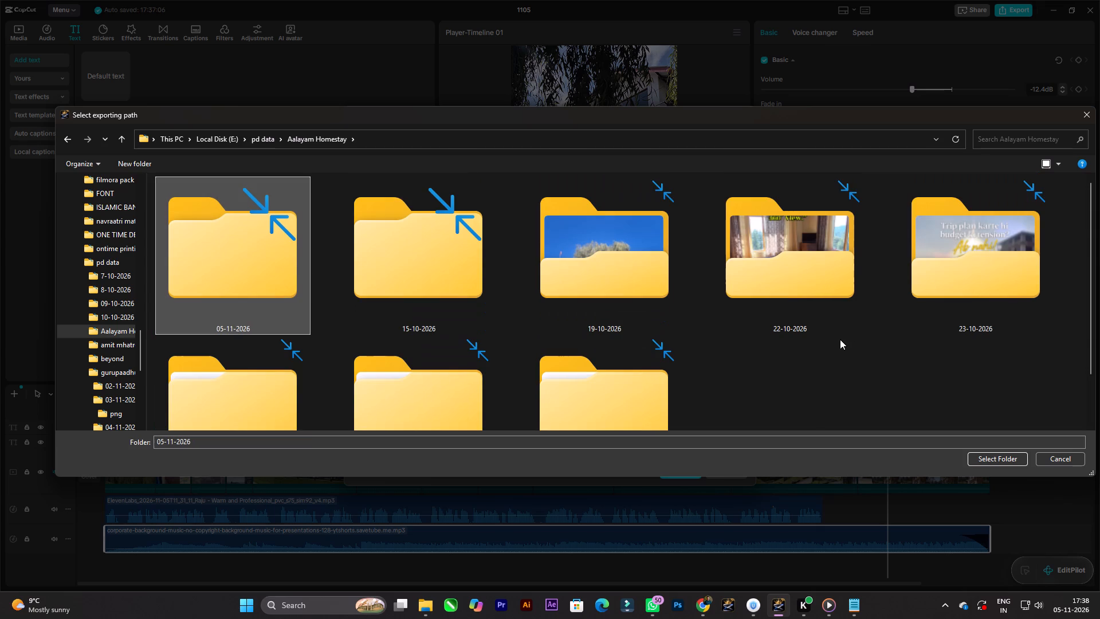
pyautogui.press('Return')
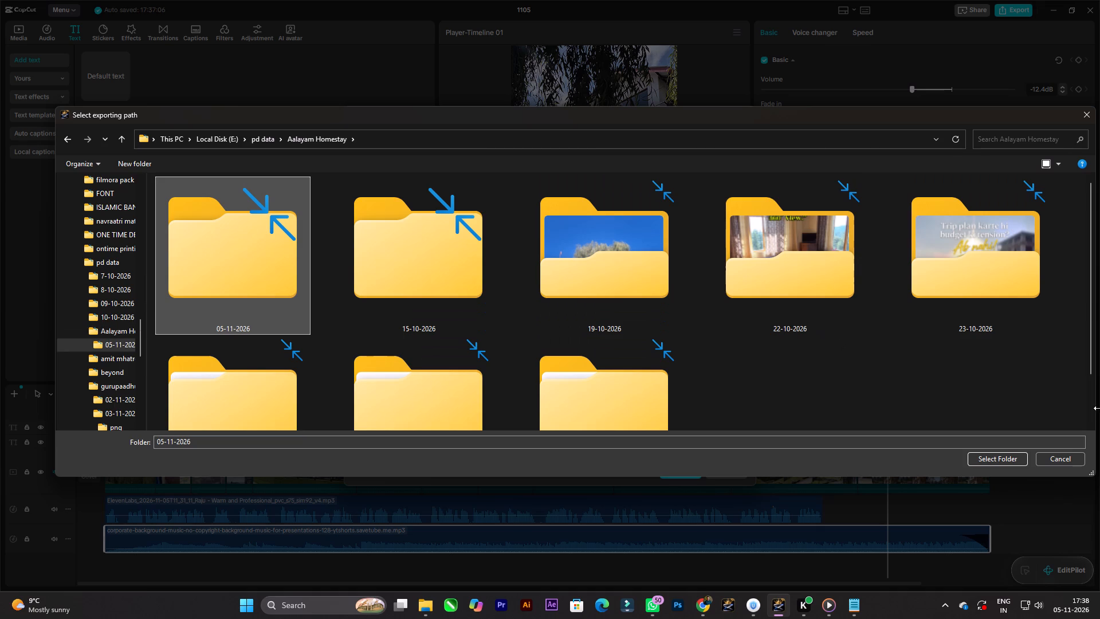
pyautogui.click(993, 462)
# Name the export file 05-11- and export the video.
pyautogui.click(662, 153)
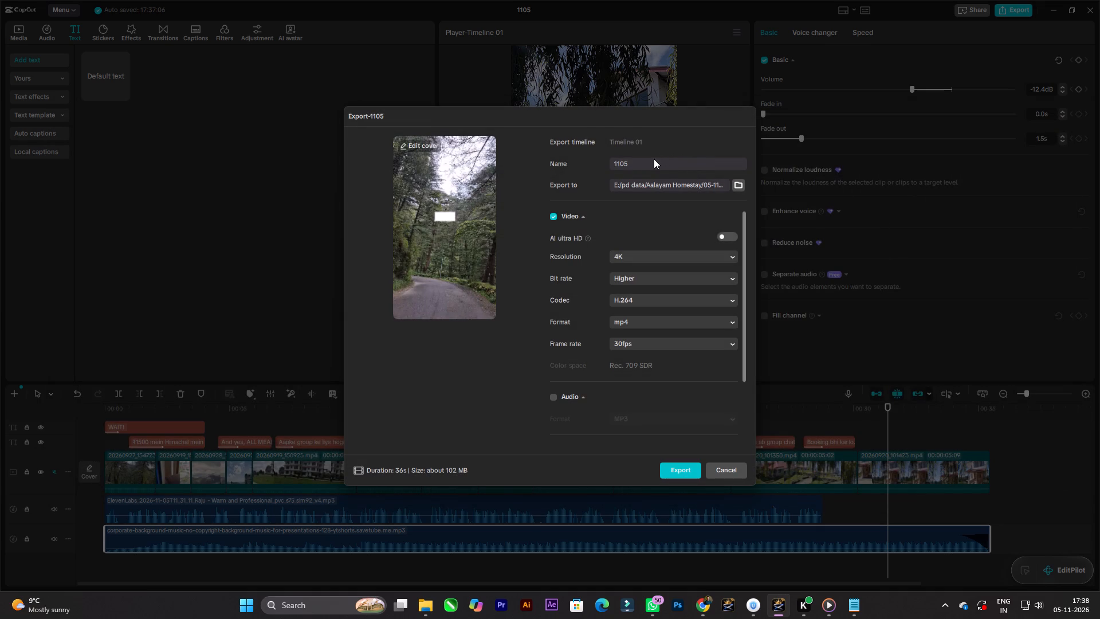
pyautogui.moveTo(640, 163); pyautogui.dragTo(594, 163)
pyautogui.write('05')
pyautogui.write('-11-2')
pyautogui.press('BackSpace')
pyautogui.click(685, 467)
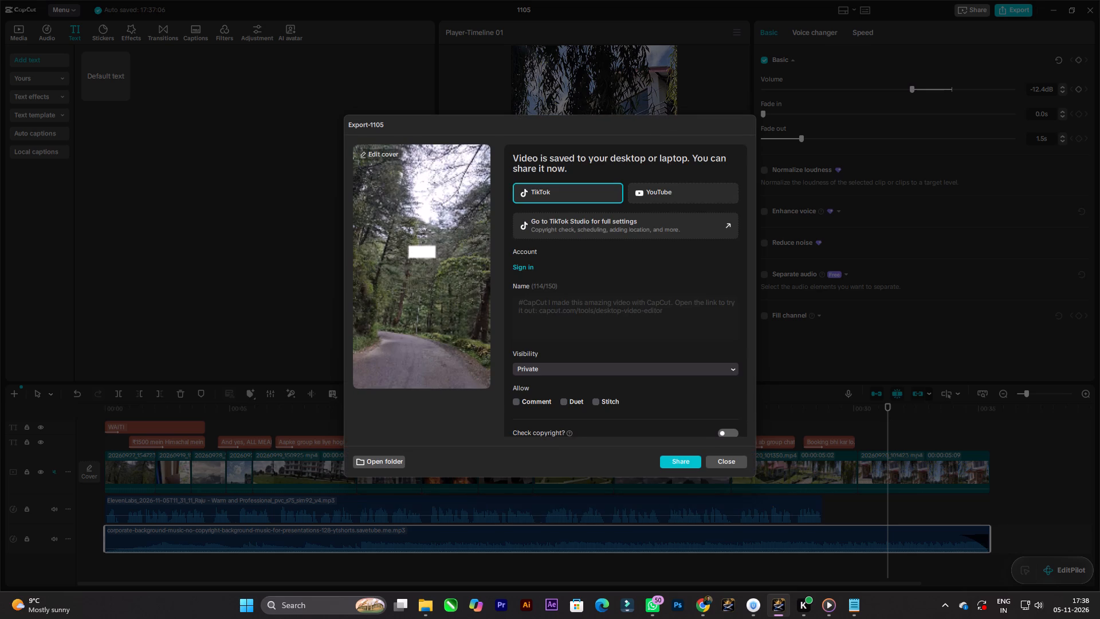
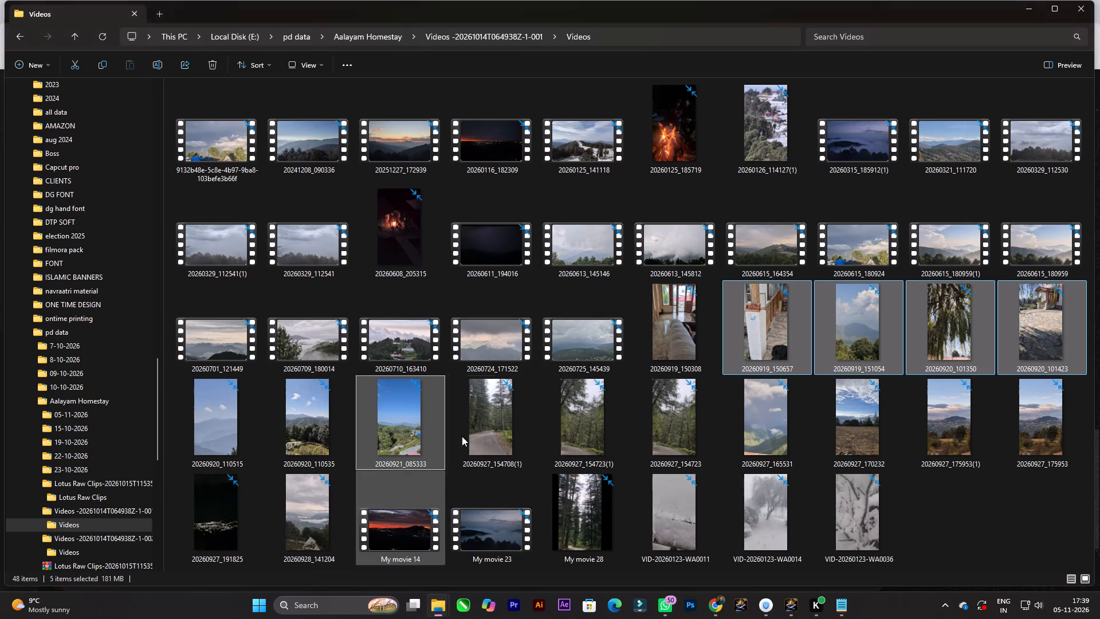
# Open the exported 05-11- video from the 05-11-2026 folder inside Aalayam Homestay for playback.
pyautogui.click(386, 42)
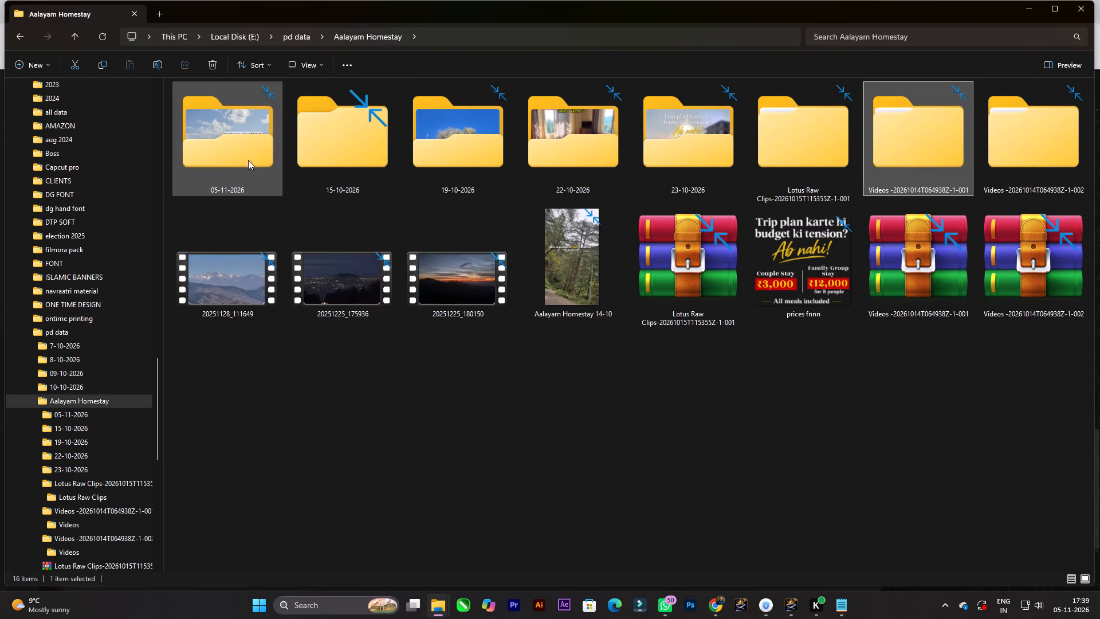
pyautogui.doubleClick(243, 159)
pyautogui.doubleClick(206, 124)
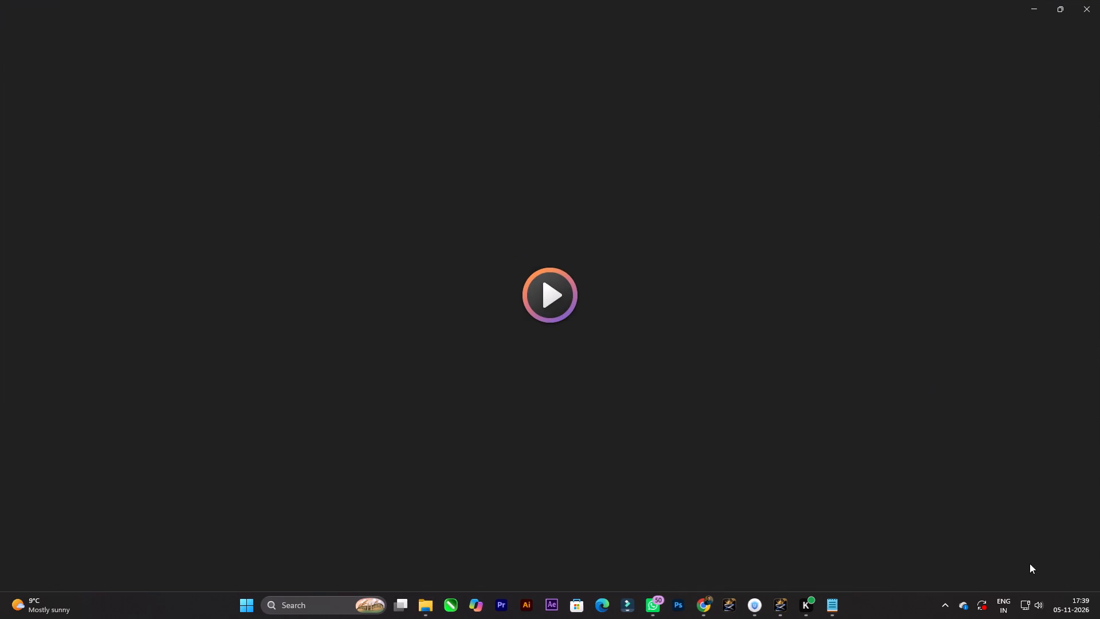
# Raise the system volume to maximum and replay the exported video from the beginning to check it.
pyautogui.click(1039, 610)
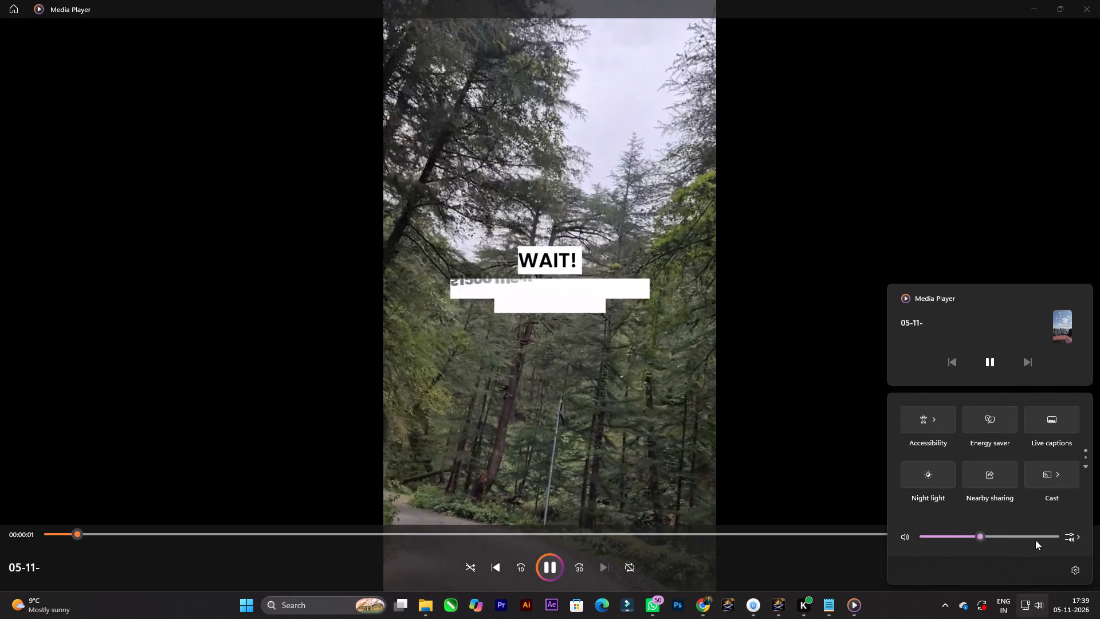
pyautogui.moveTo(1042, 523); pyautogui.dragTo(1048, 534)
pyautogui.moveTo(1050, 542); pyautogui.dragTo(1099, 531)
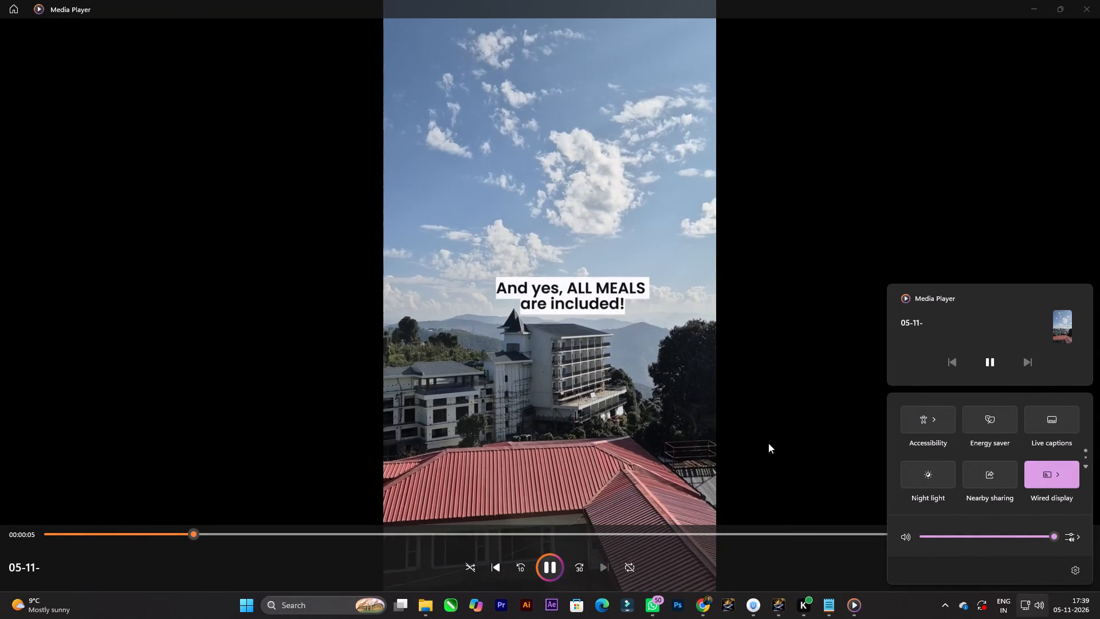
pyautogui.moveTo(84, 530); pyautogui.dragTo(0, 519)
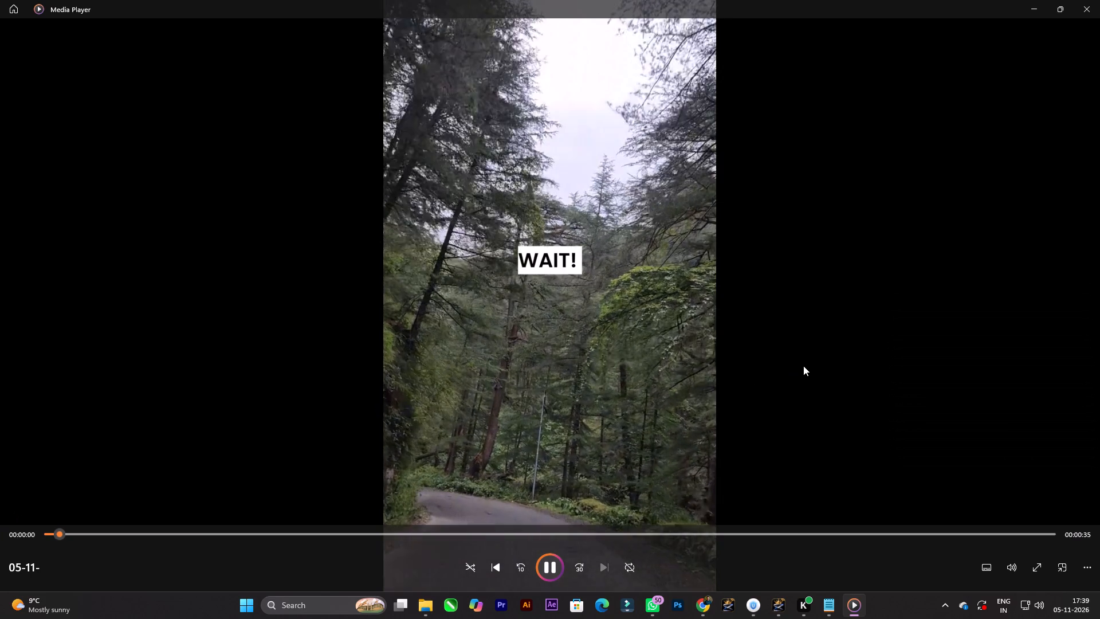
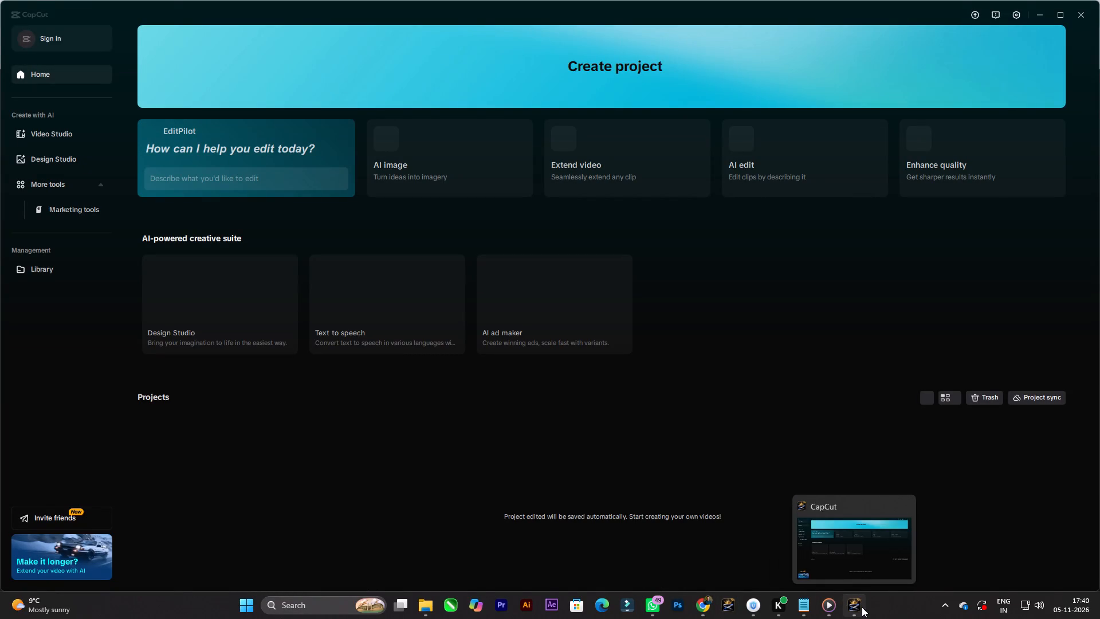
# Close the open CapCut home window and the running Ghost app.
pyautogui.rightClick(859, 609)
pyautogui.click(852, 575)
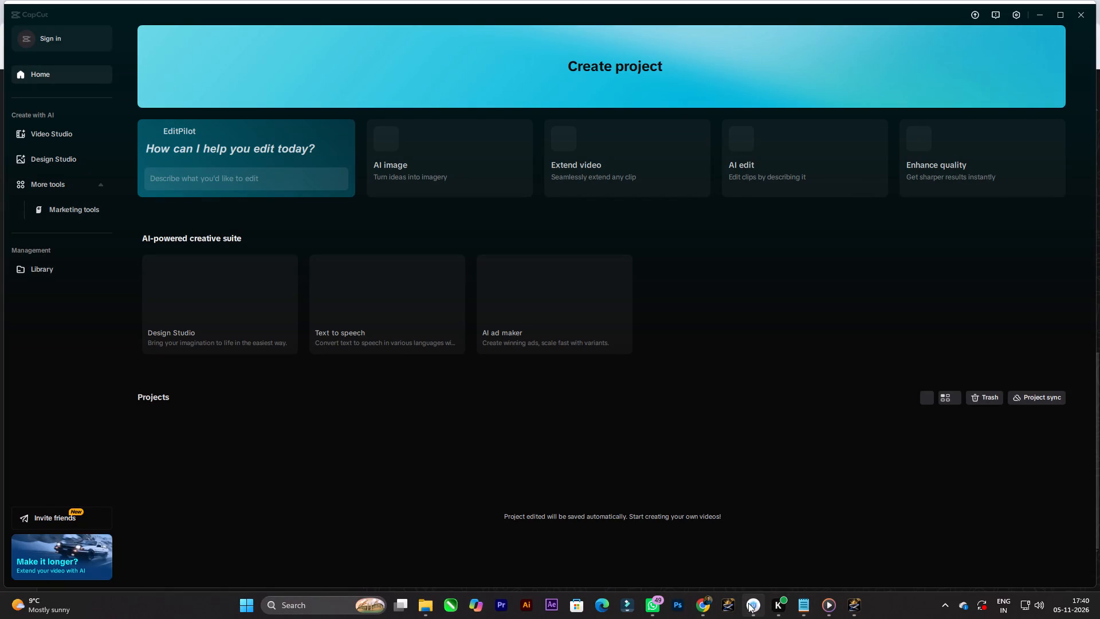
pyautogui.rightClick(748, 603)
pyautogui.click(847, 601)
pyautogui.rightClick(756, 605)
pyautogui.click(761, 575)
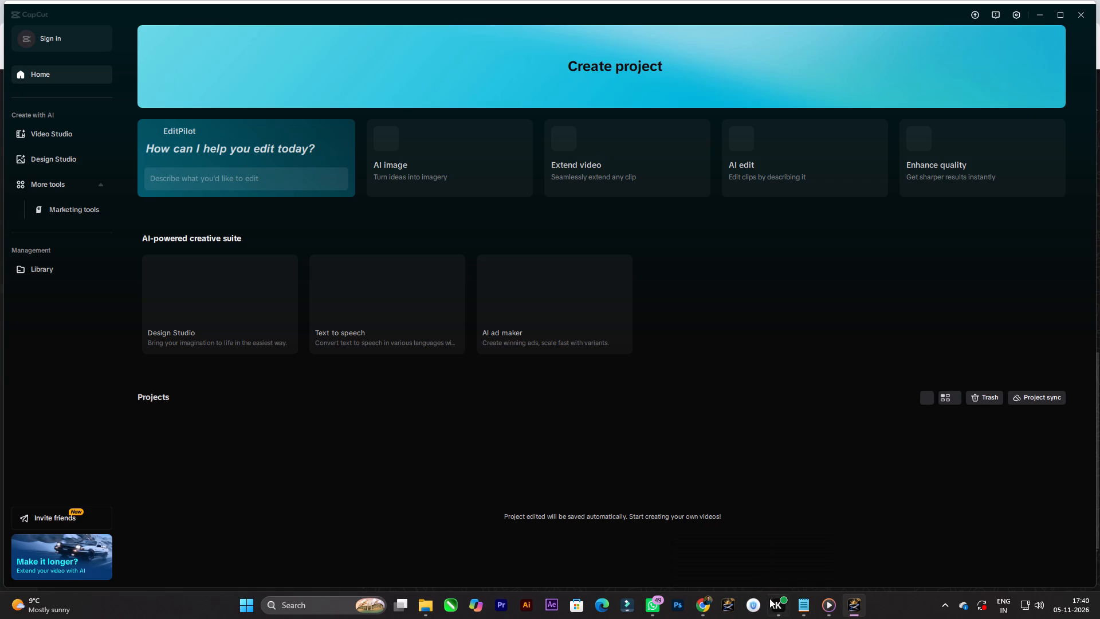